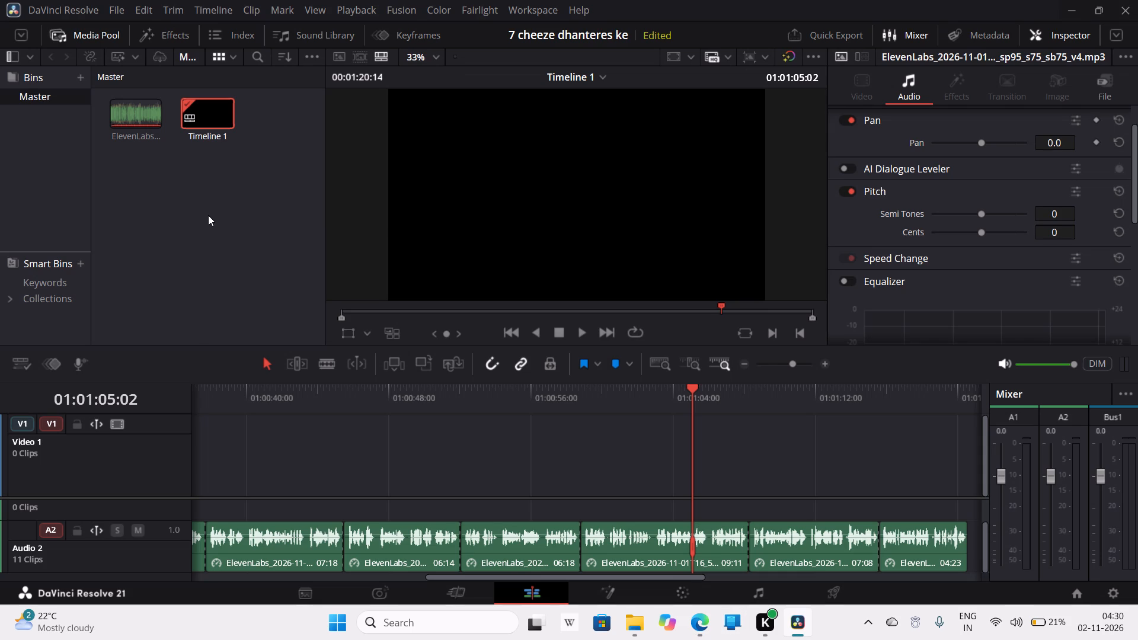
right_click(208, 215)
right_click(170, 200)
right_click(168, 200)
click(168, 200)
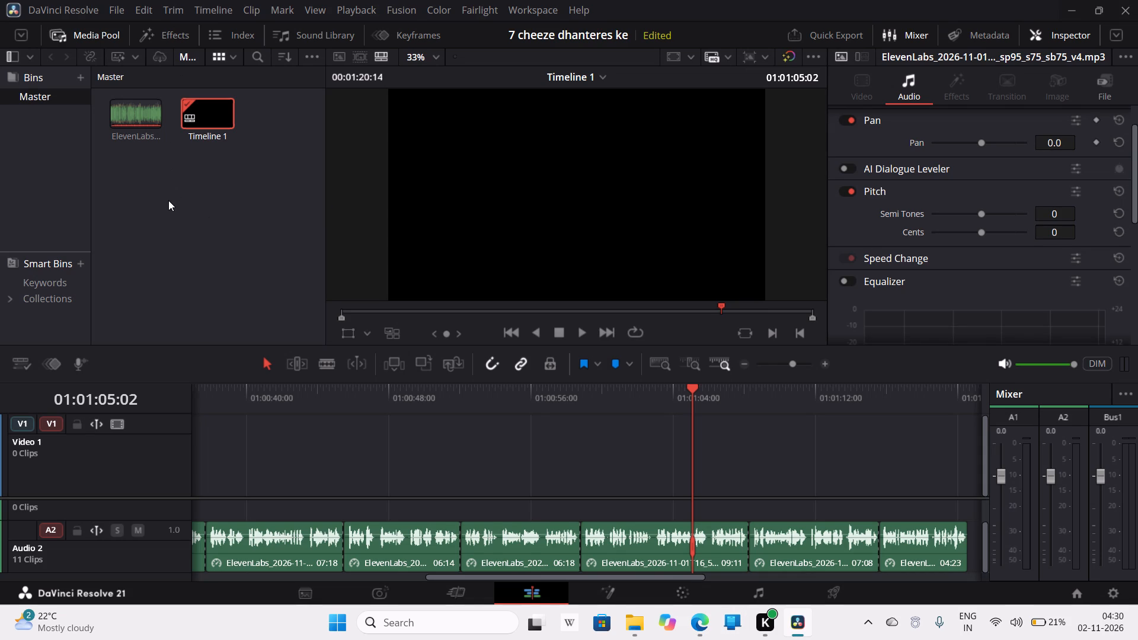
right_click(168, 200)
right_click(168, 200)
right_click(168, 200)
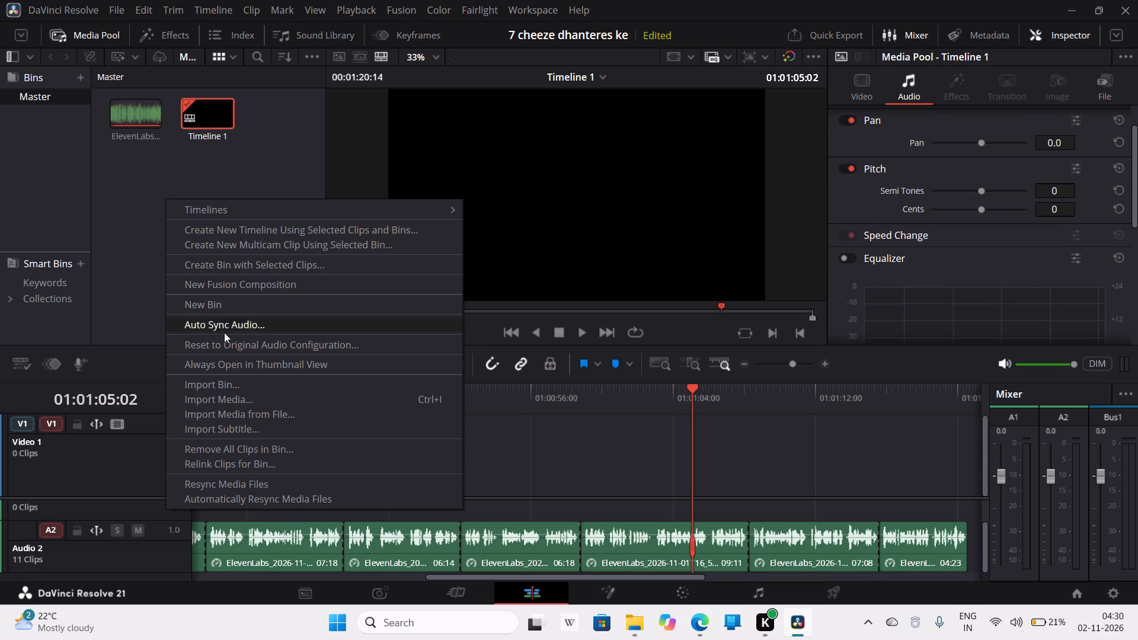
click(226, 393)
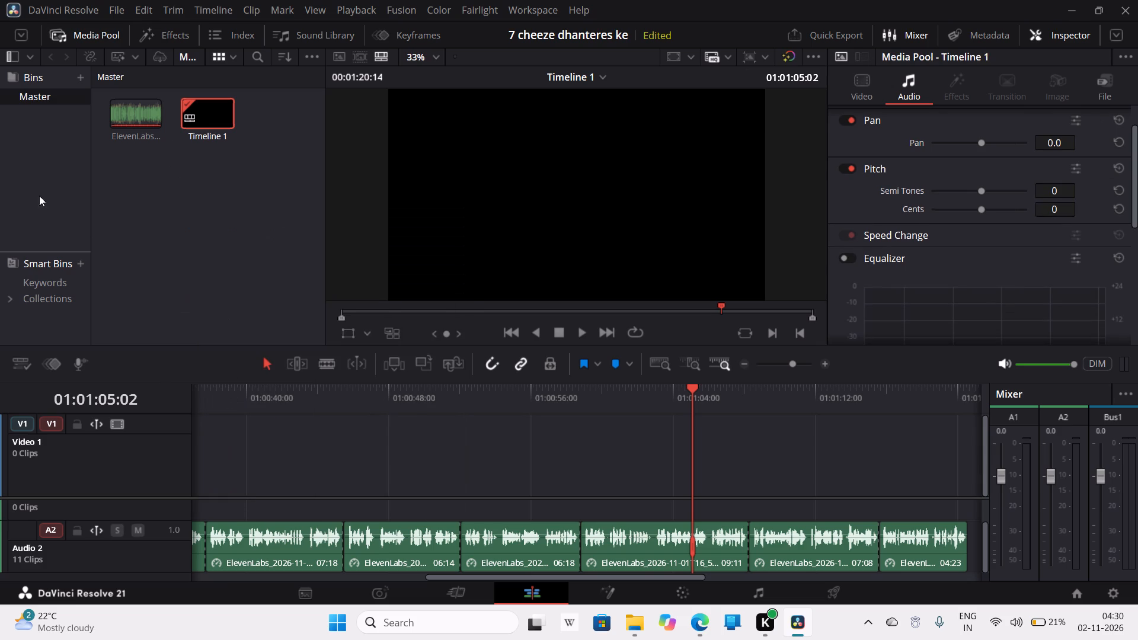
Switch to Flow Music in the browser and pause playback of "Mahalakshmi Auspicious Divine Score".
click(698, 629)
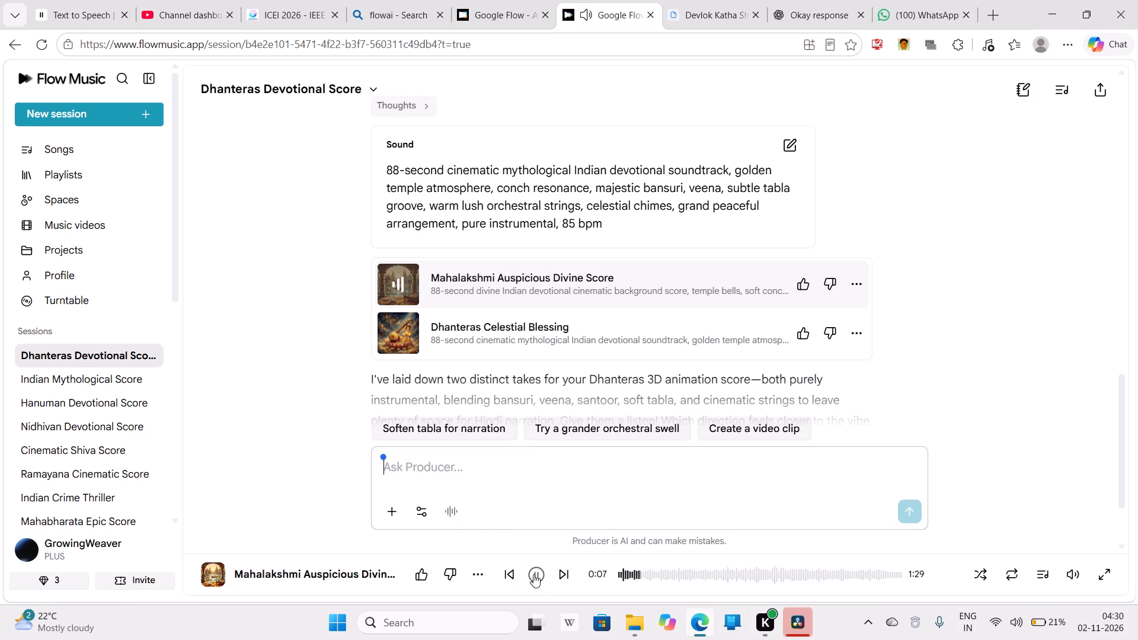
click(533, 574)
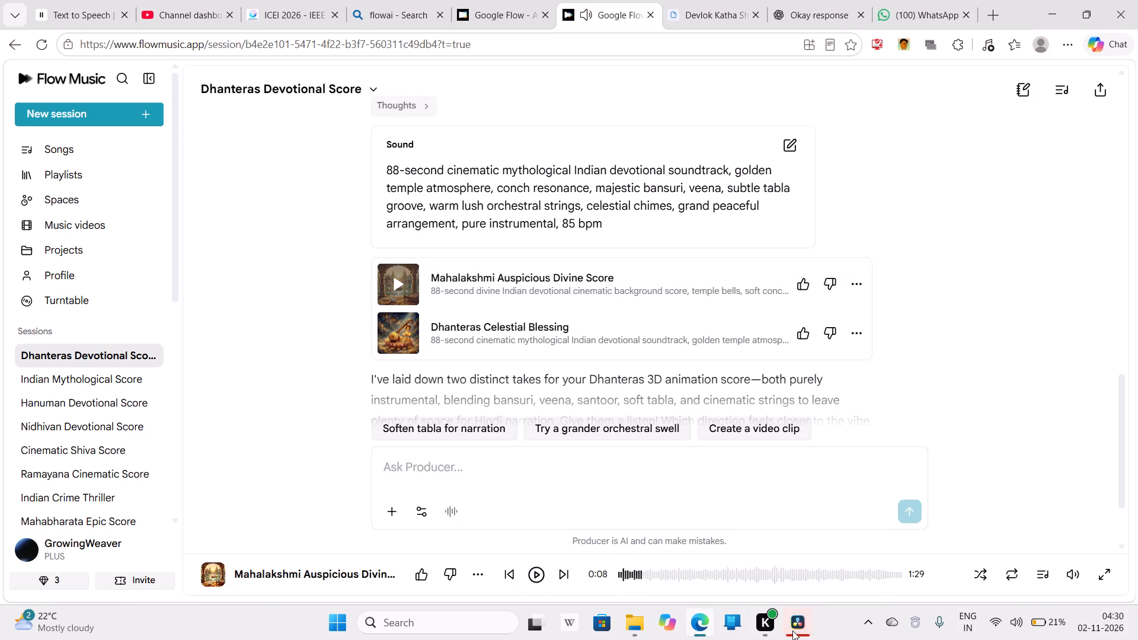
Back in DaVinci Resolve, import only the shot01 to shot11 videos from the Downloads folder "Nov 02 - 02_10".
click(792, 631)
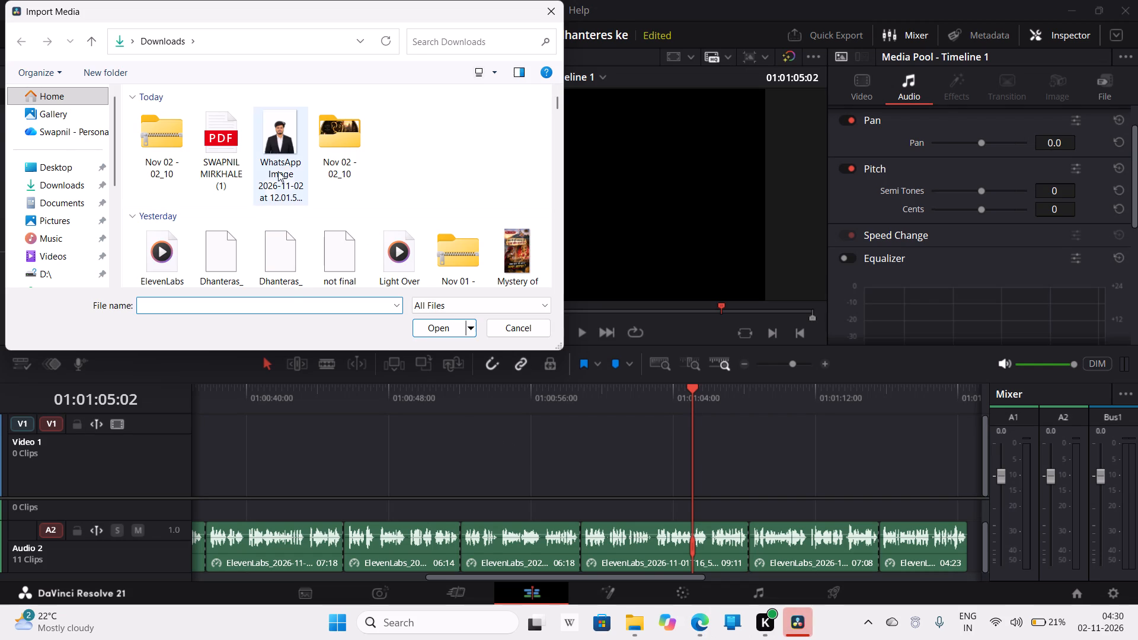
double_click(335, 160)
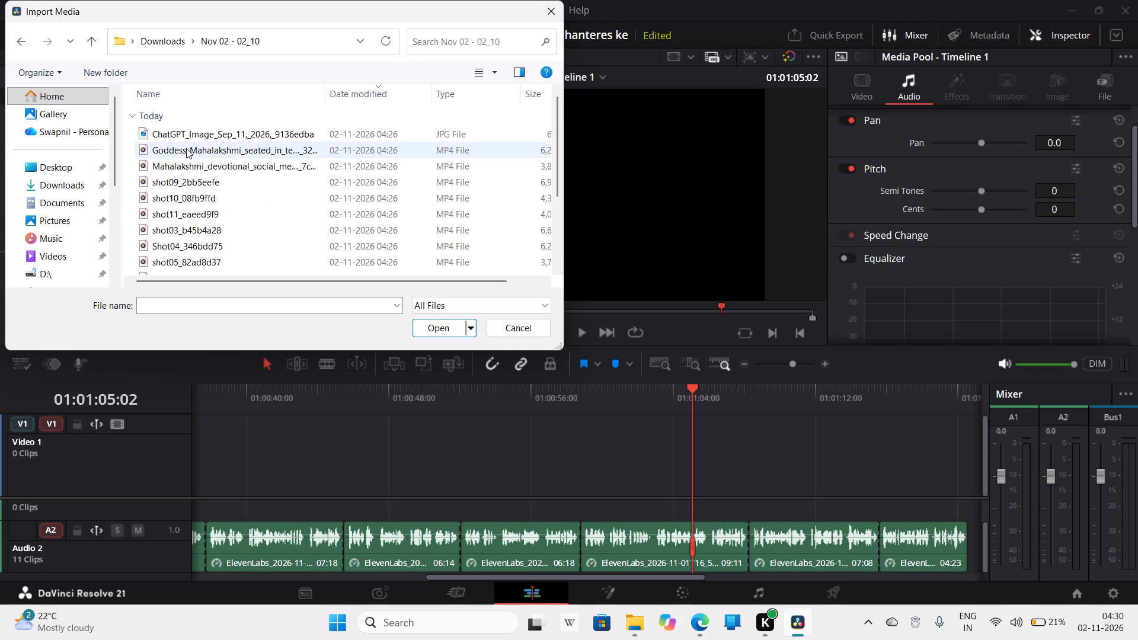
key(ctrl+a)
ctrl+click(200, 124)
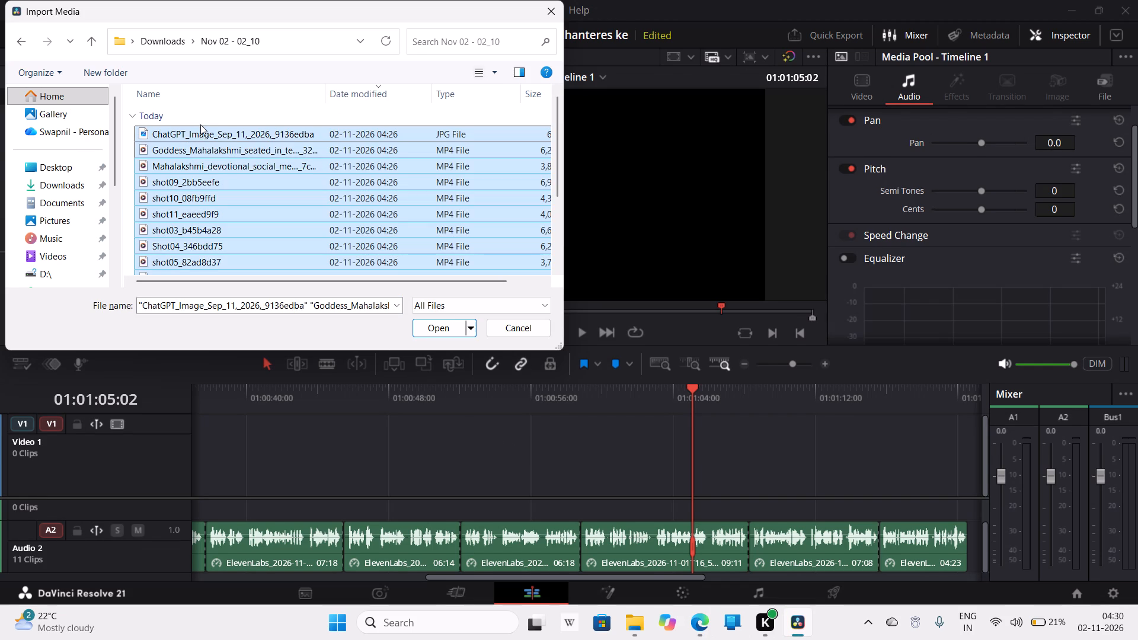
ctrl+click(201, 136)
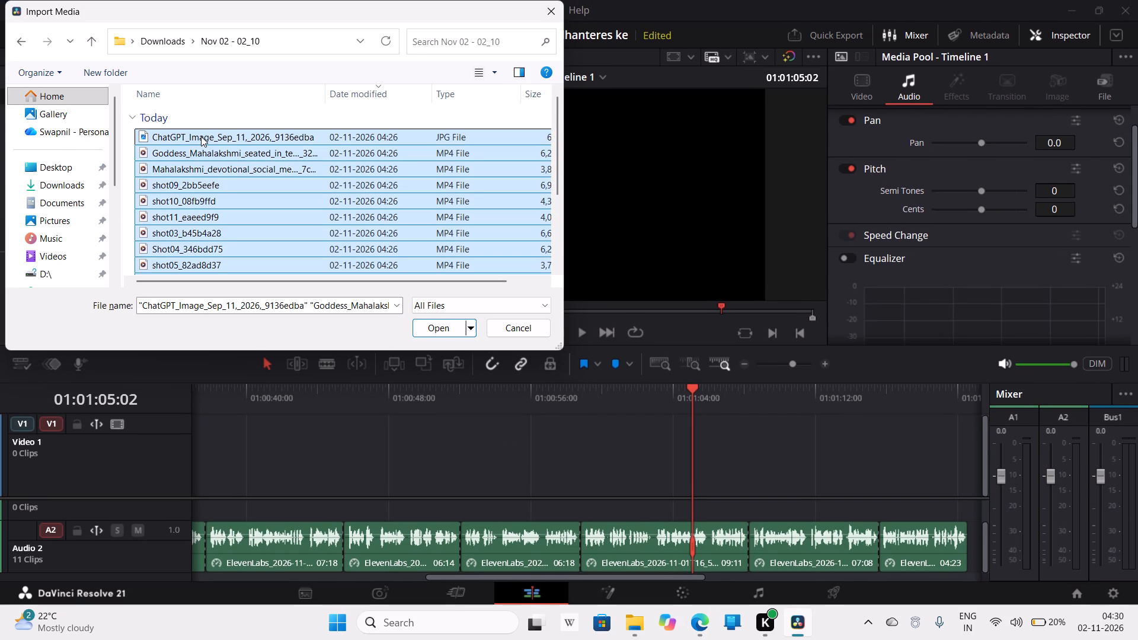
ctrl+click(194, 152)
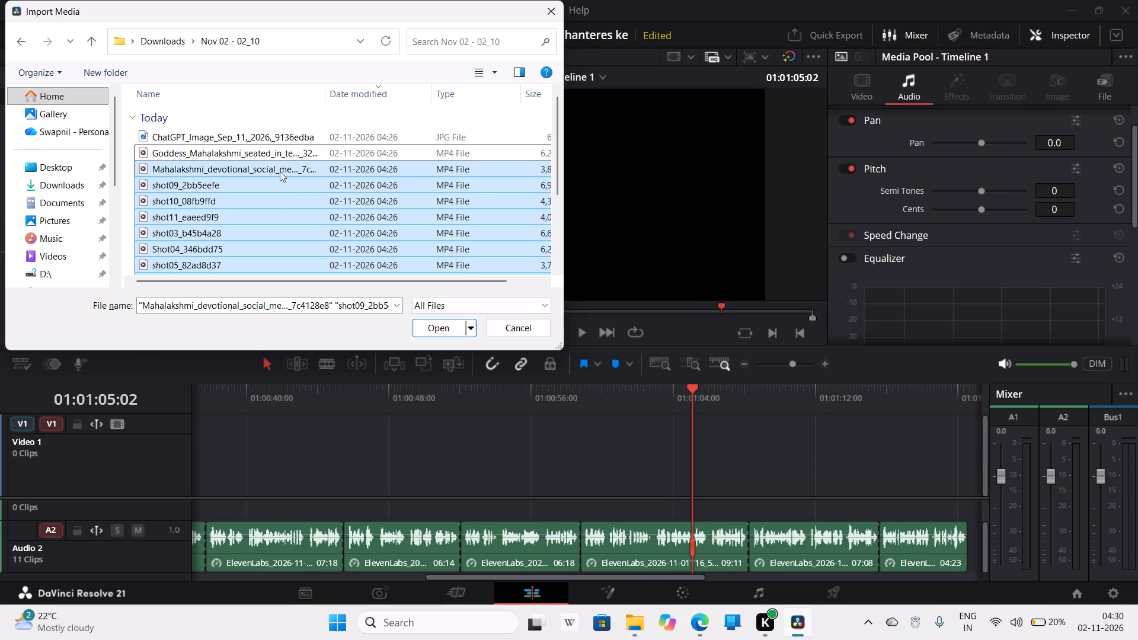
ctrl+click(280, 171)
ctrl+drag(558, 188, 558, 267)
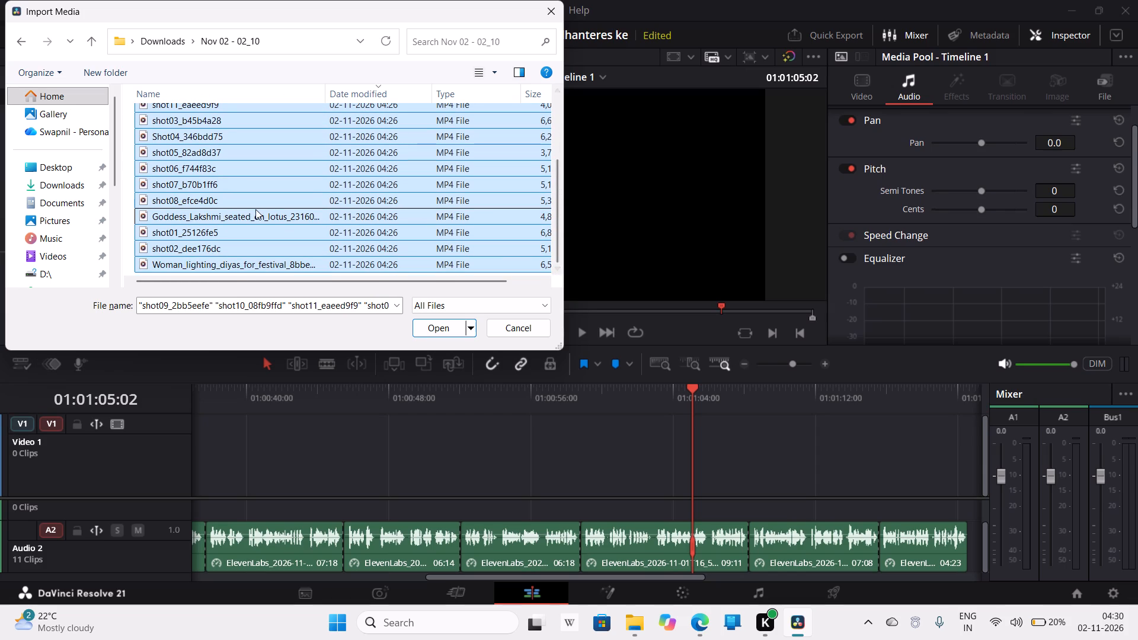
ctrl+click(255, 209)
ctrl+click(203, 268)
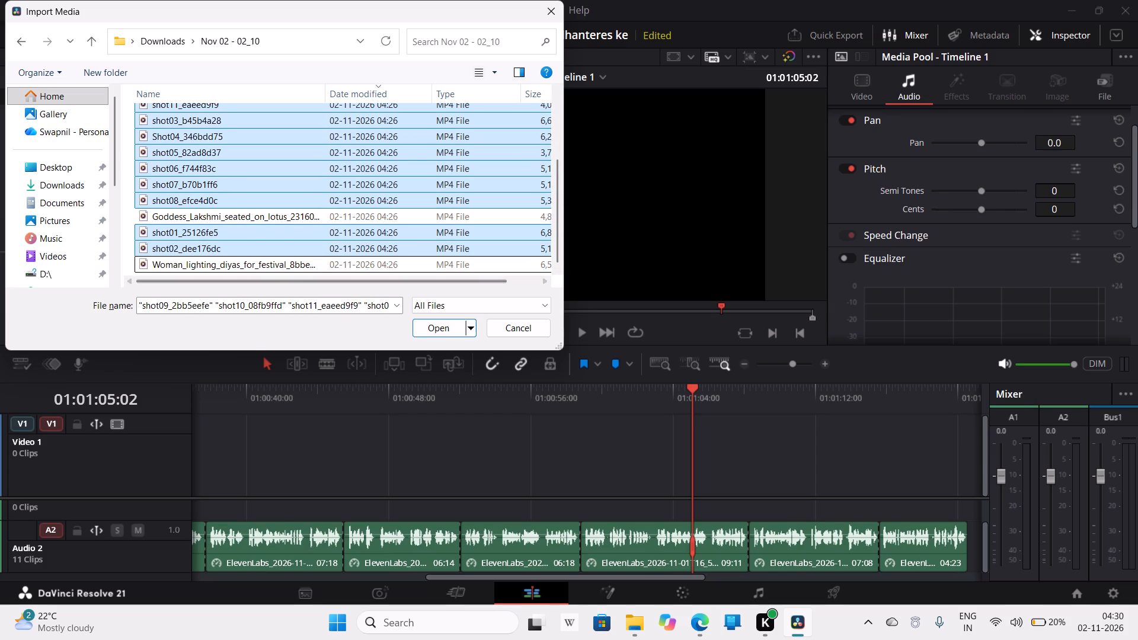
click(435, 328)
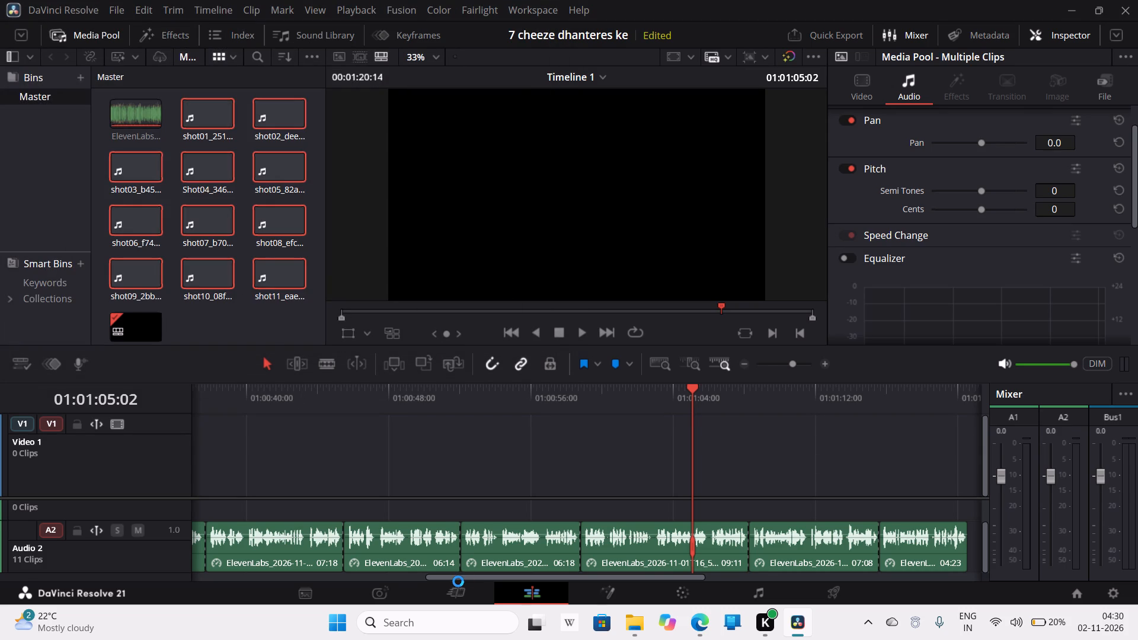
click(279, 327)
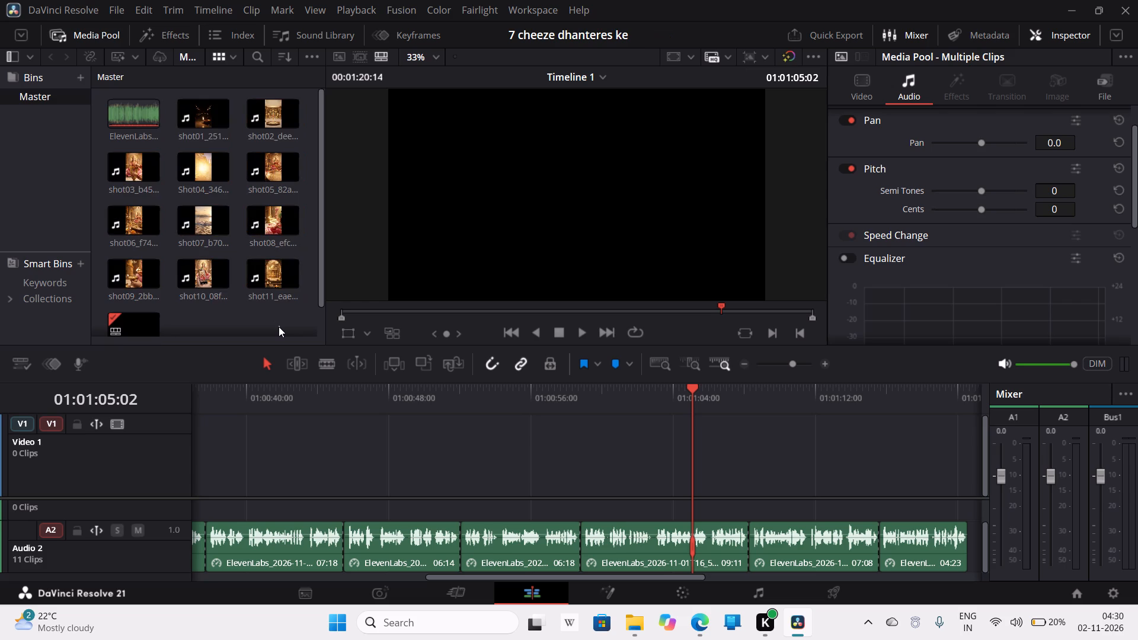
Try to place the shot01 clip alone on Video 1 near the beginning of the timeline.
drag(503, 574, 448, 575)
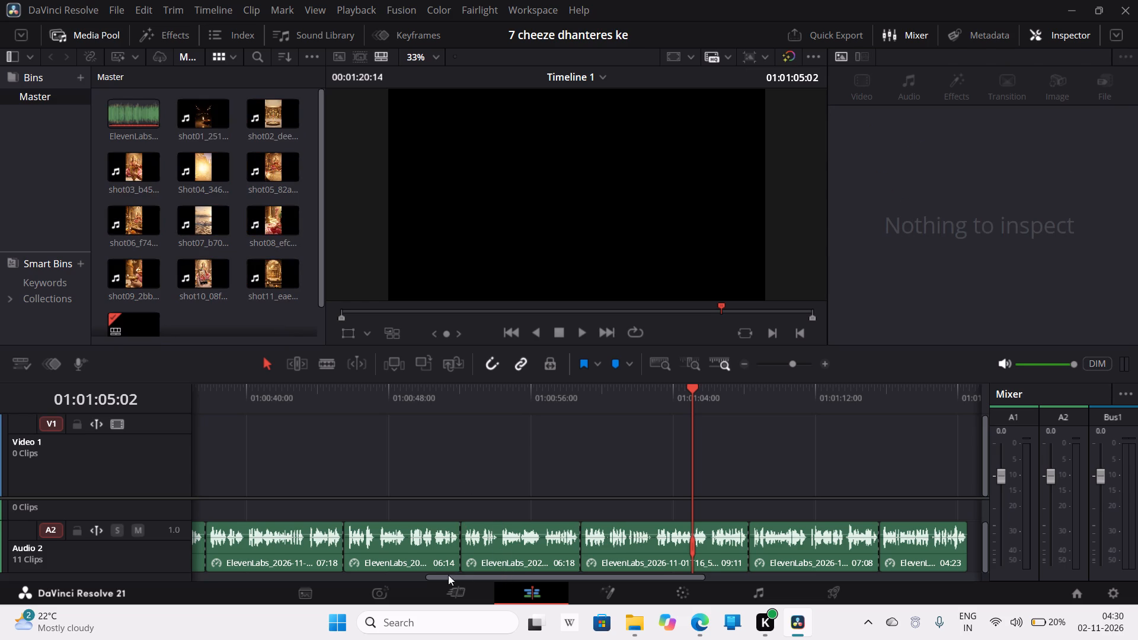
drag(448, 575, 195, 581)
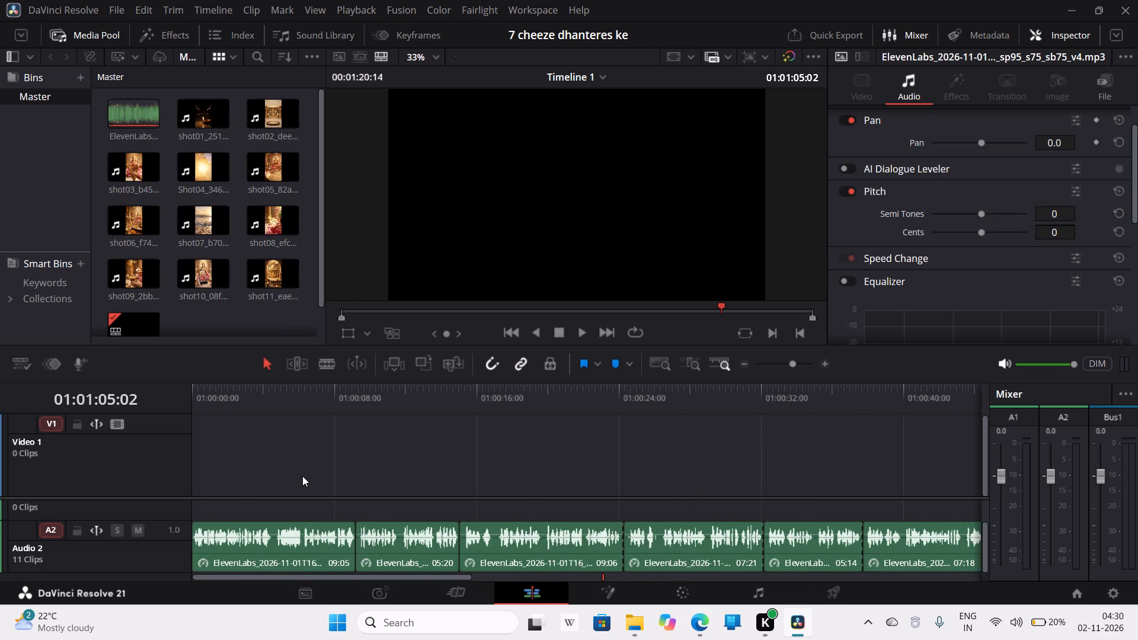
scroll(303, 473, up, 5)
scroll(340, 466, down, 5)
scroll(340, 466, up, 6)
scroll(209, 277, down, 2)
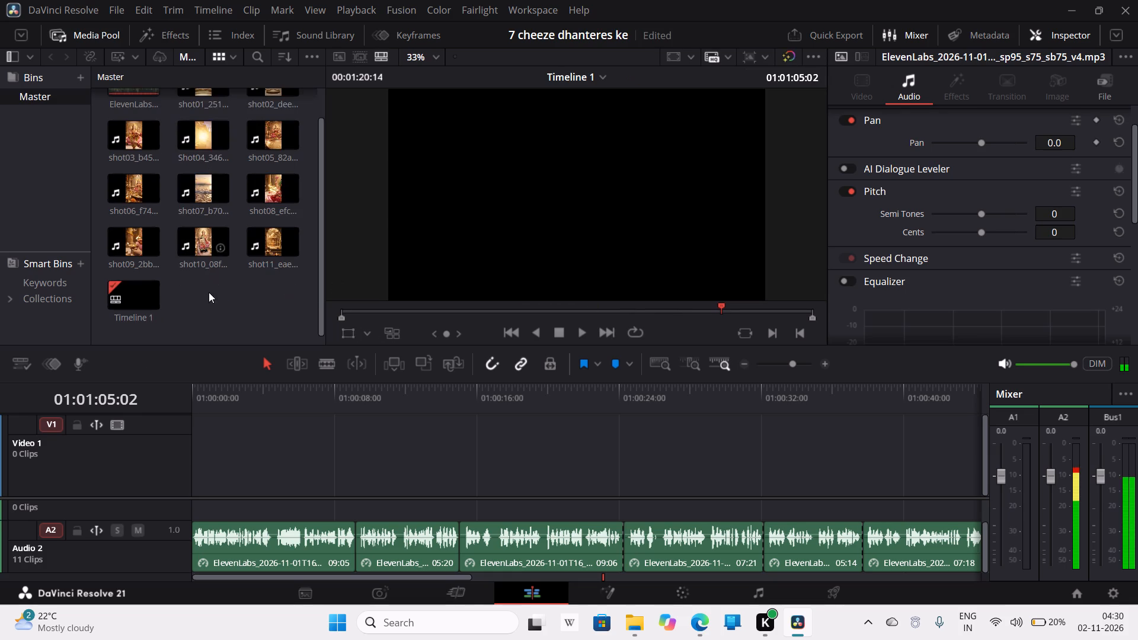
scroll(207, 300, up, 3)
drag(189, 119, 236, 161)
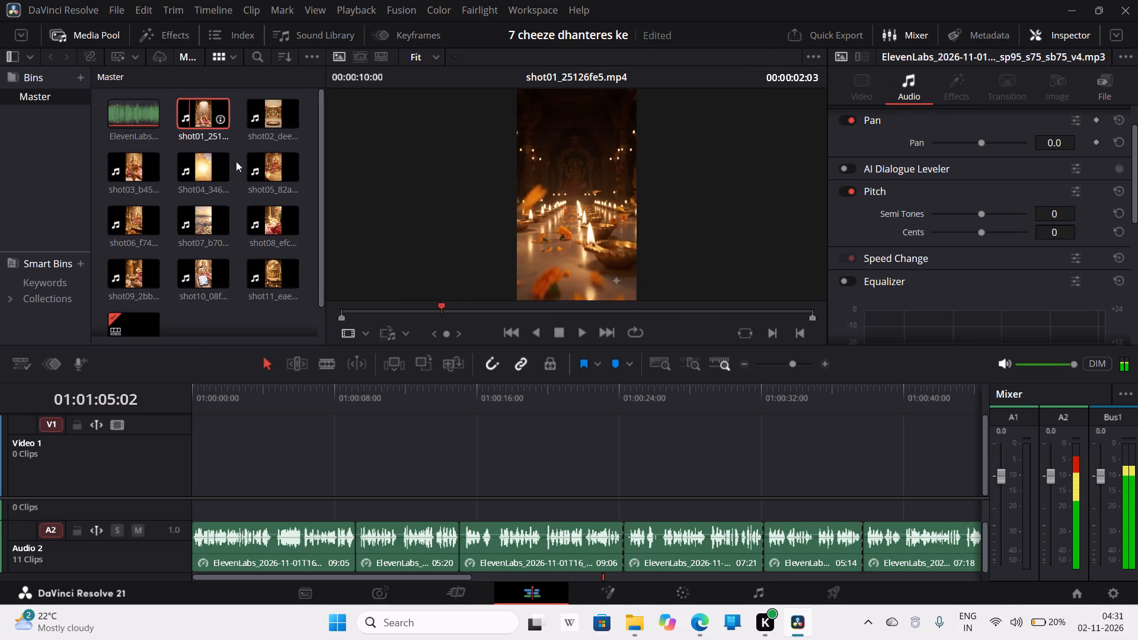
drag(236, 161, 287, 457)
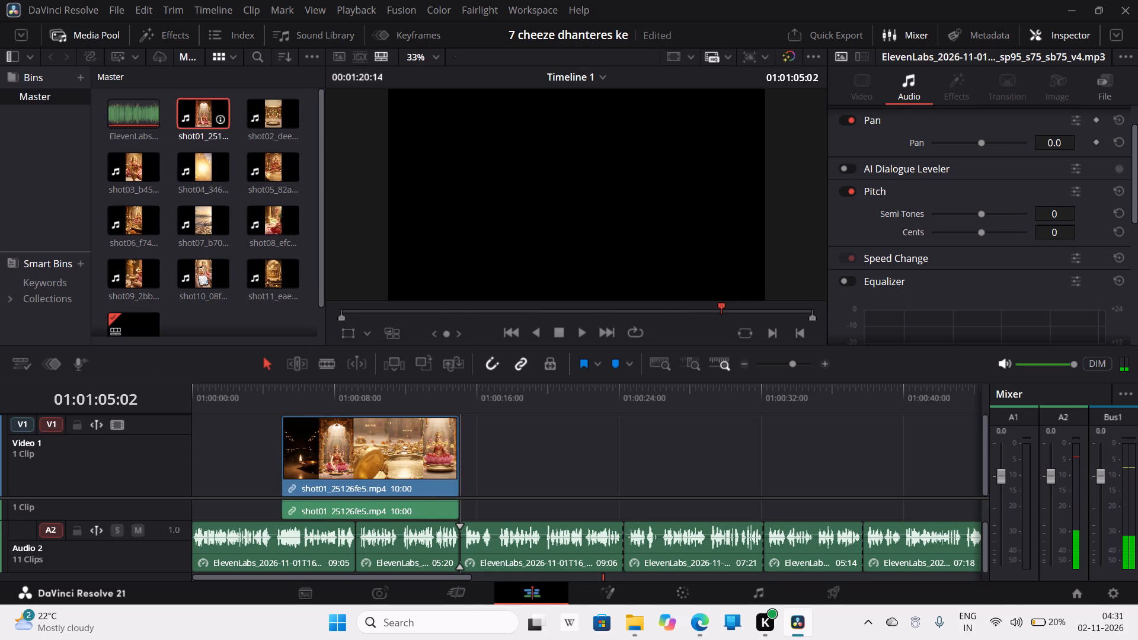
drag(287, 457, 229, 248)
Place all eleven shot clips together on Video 1 from the timeline's start, leaving out the voice-over and Timeline 1.
click(241, 320)
key(ctrl+a)
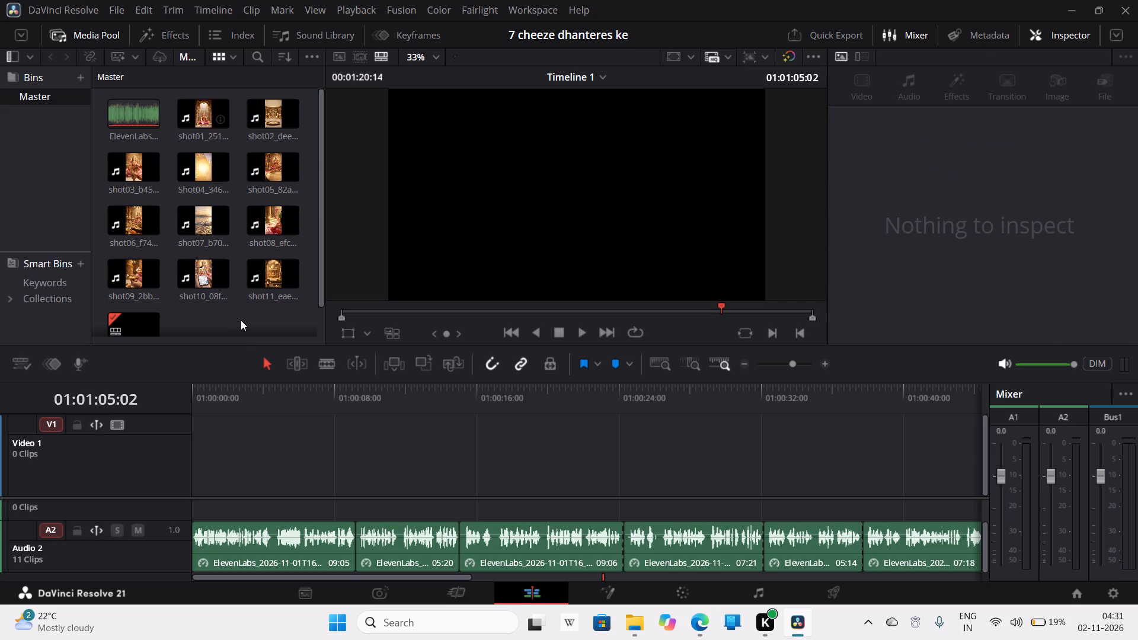
ctrl+click(133, 117)
click(133, 324)
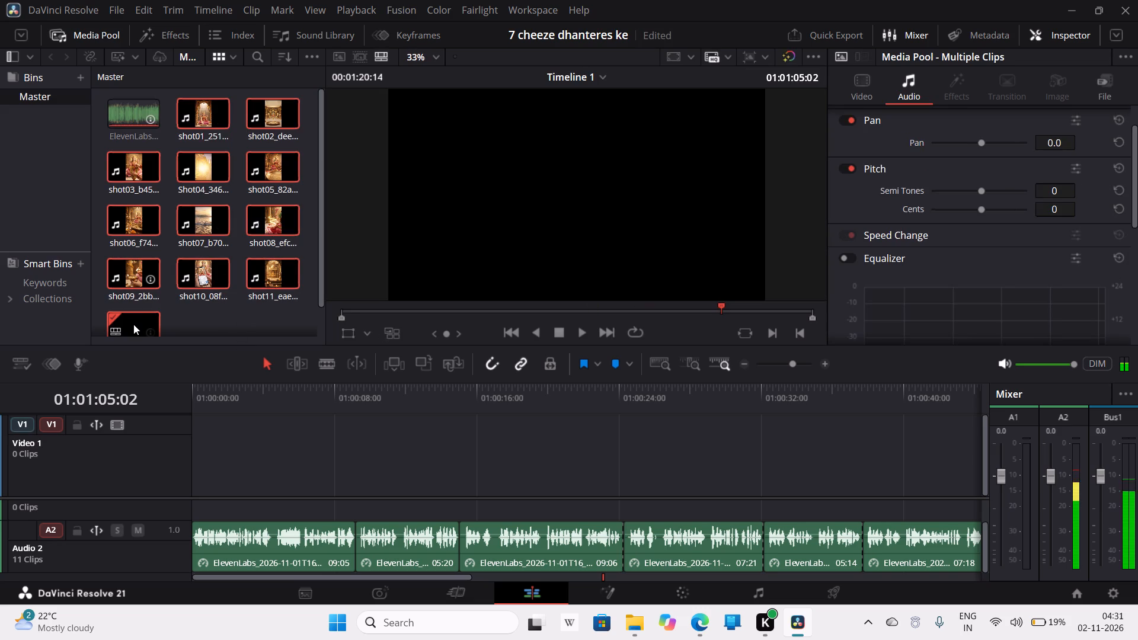
key(ctrl+a)
ctrl+click(141, 123)
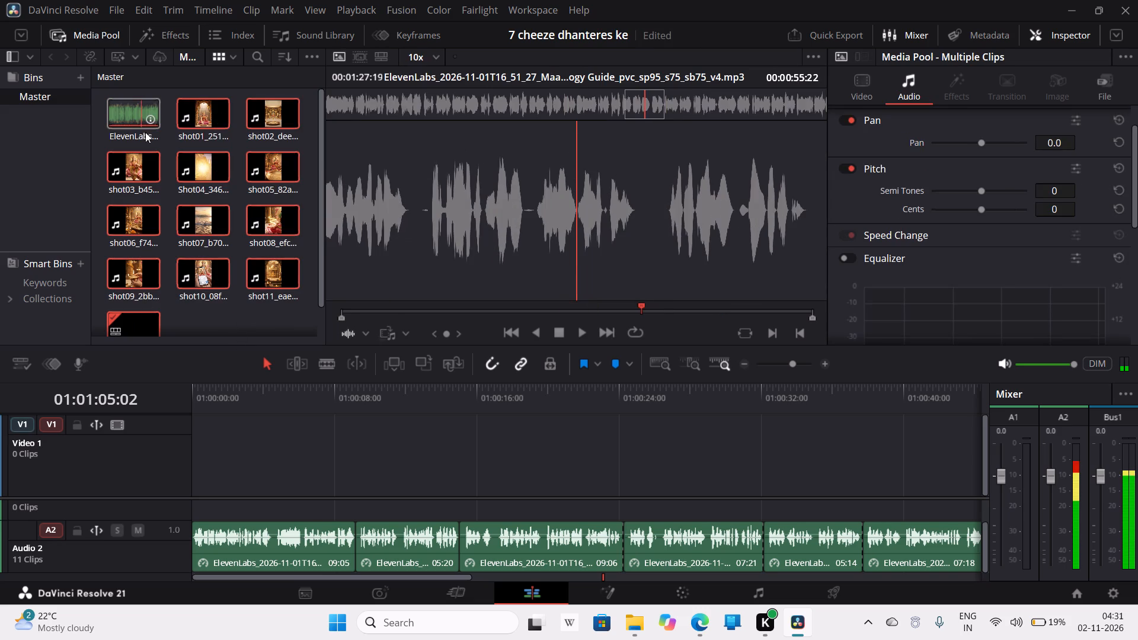
ctrl+click(138, 326)
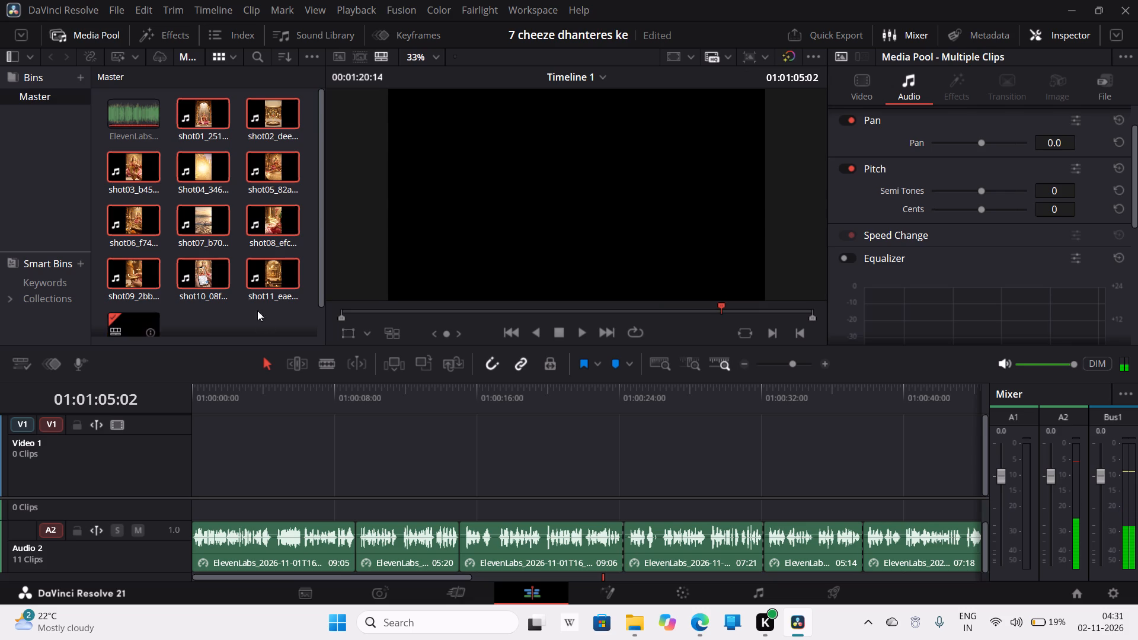
drag(202, 113, 309, 367)
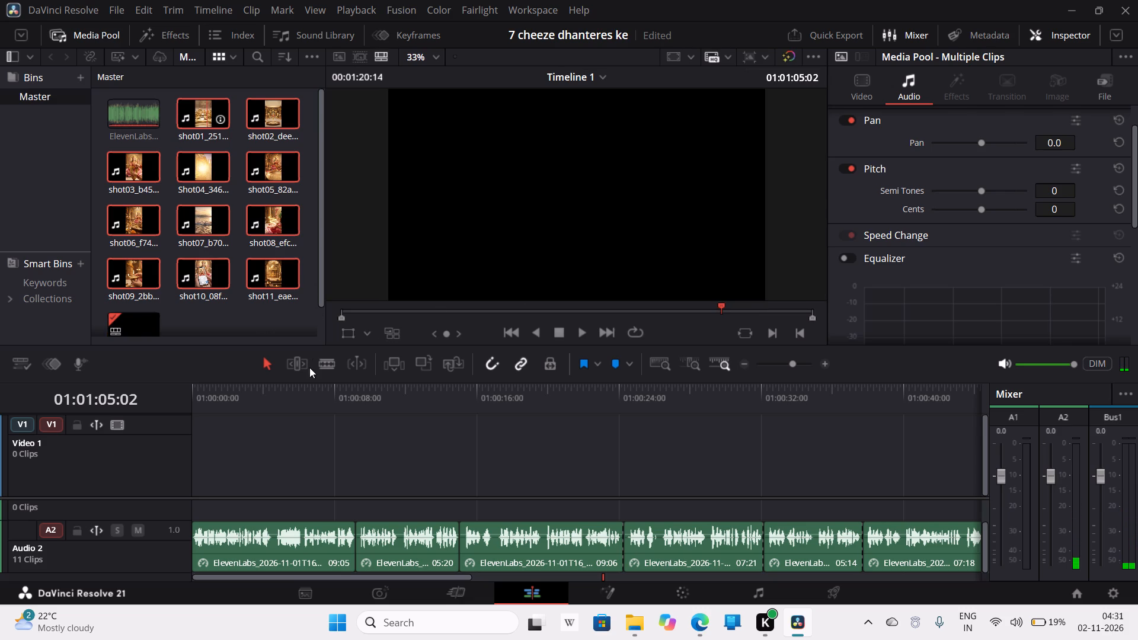
drag(309, 367, 210, 452)
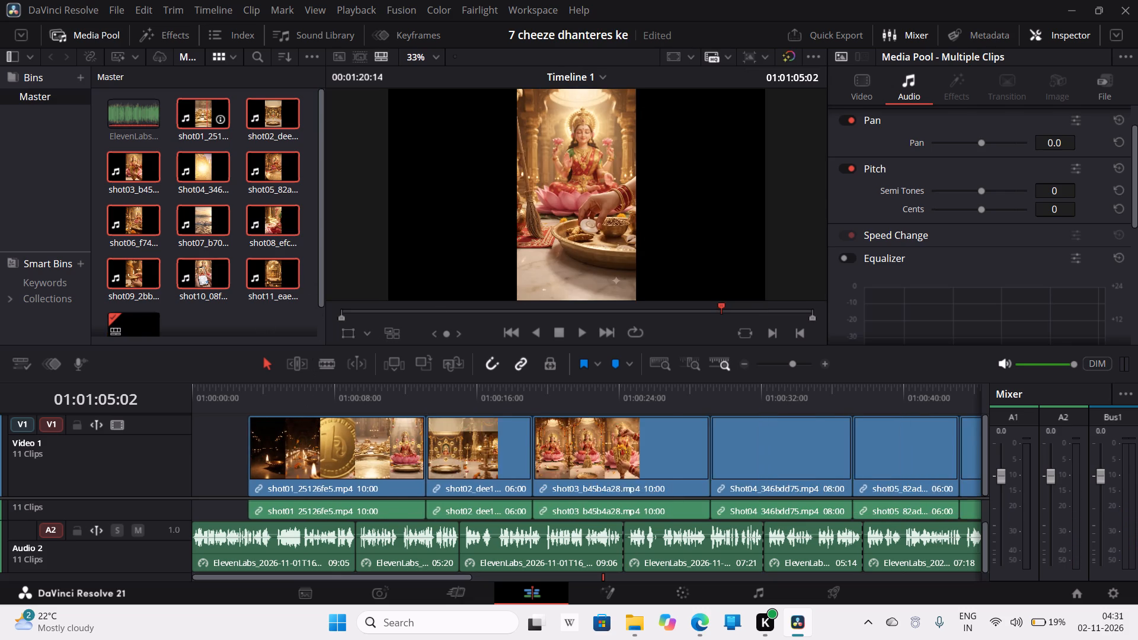
drag(210, 452, 189, 457)
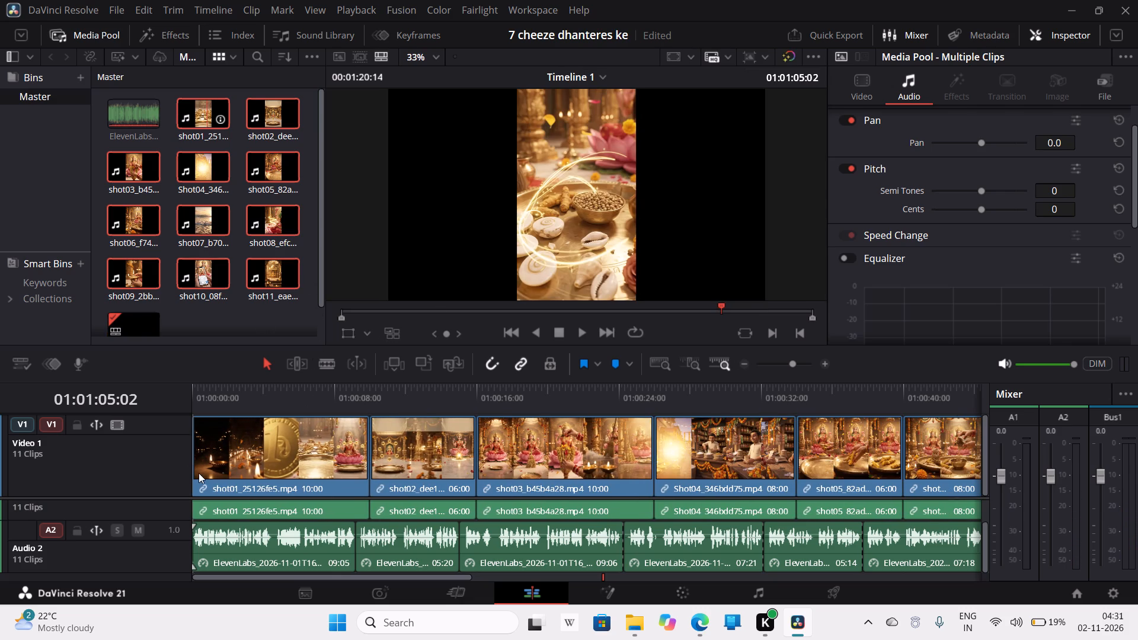
Increase the playback speed of the shot01 clip on Video 1 to 104%.
click(307, 453)
click(307, 453)
click(307, 453)
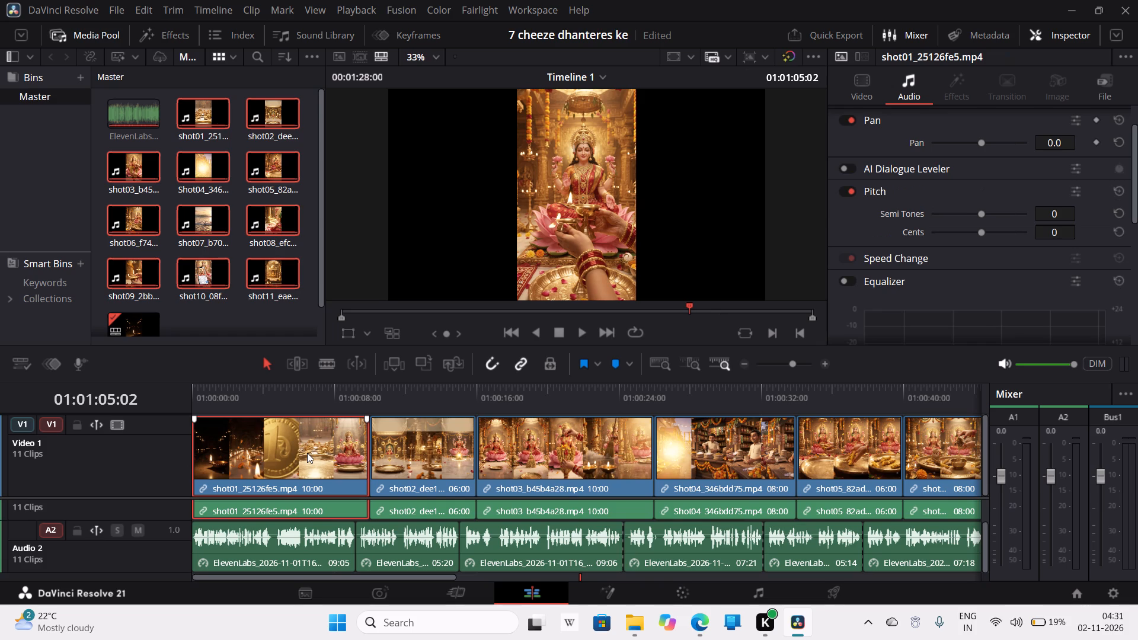
click(869, 98)
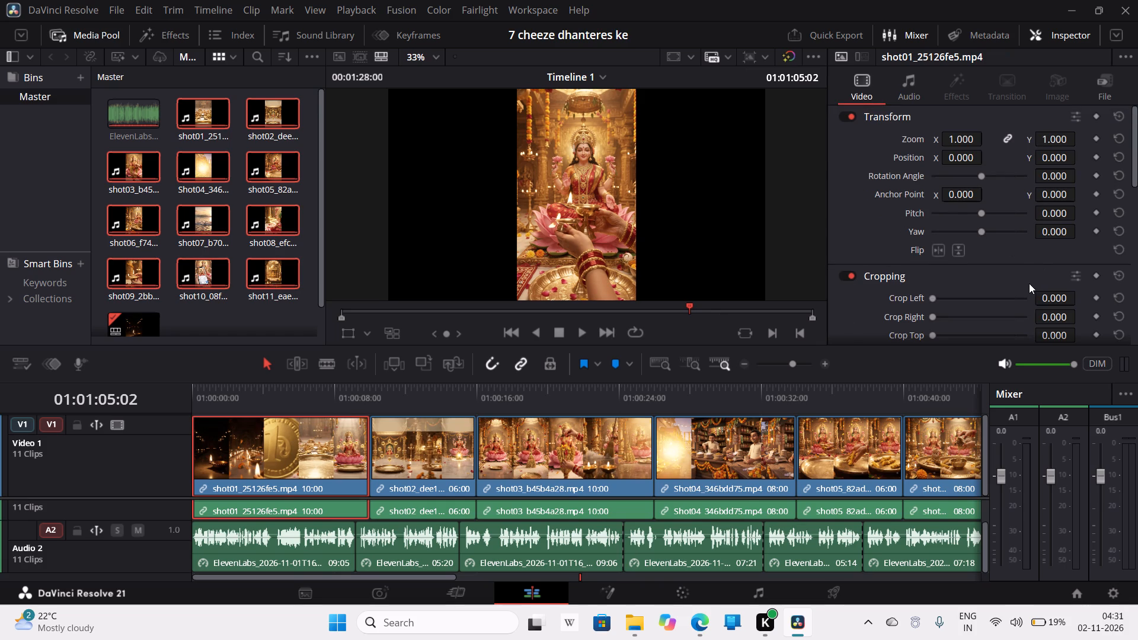
scroll(1027, 283, up, 3)
scroll(1027, 273, down, 5)
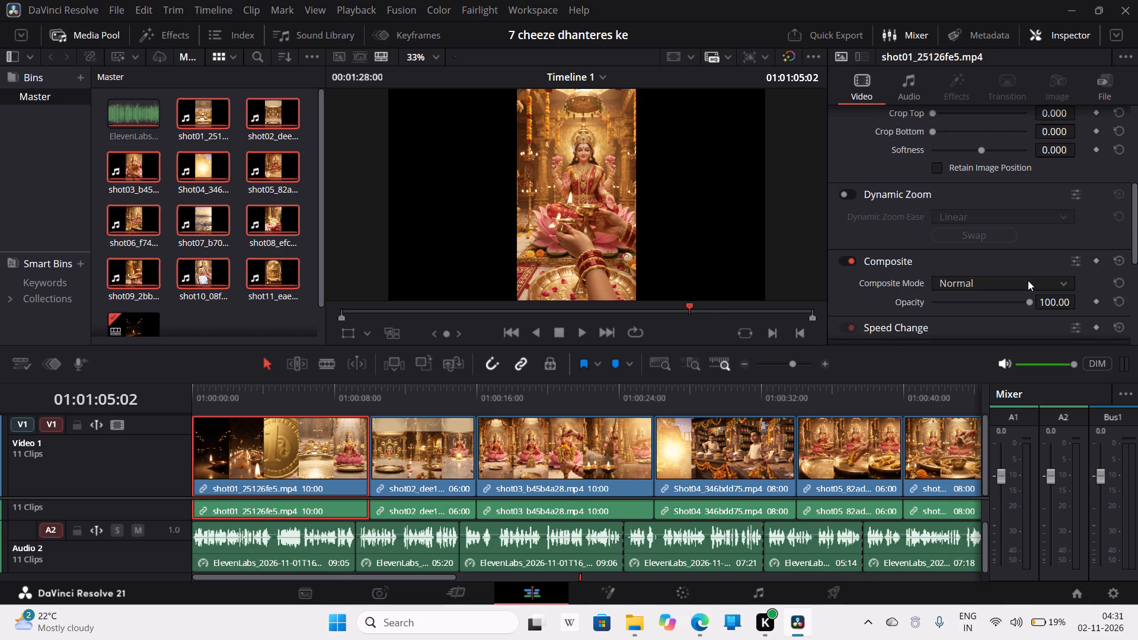
scroll(1062, 319, down, 2)
click(1044, 243)
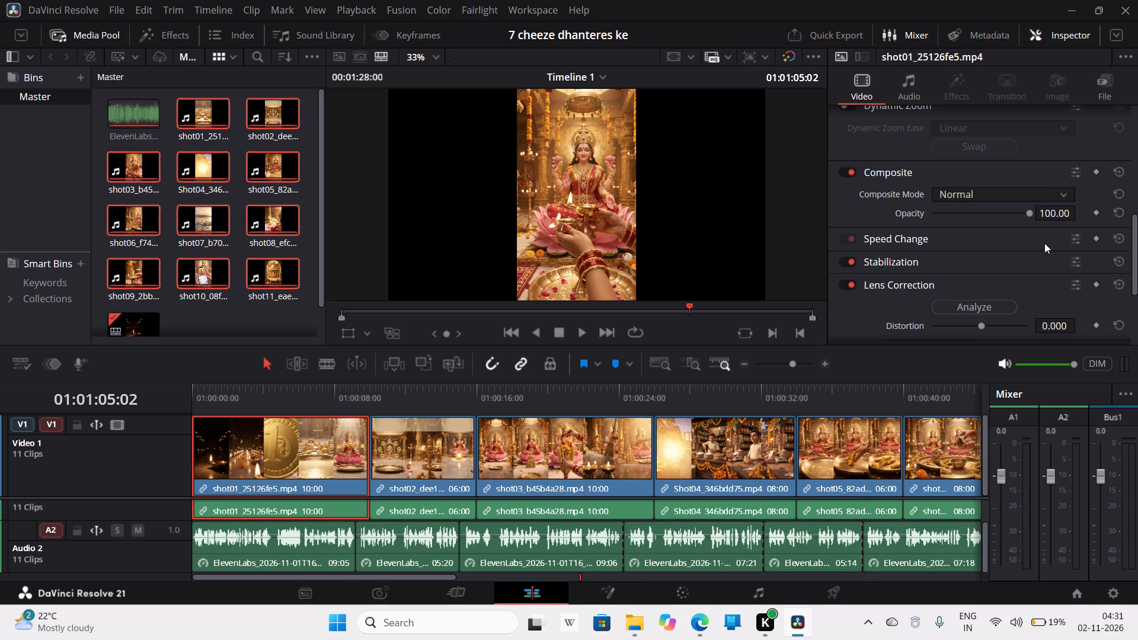
click(1051, 301)
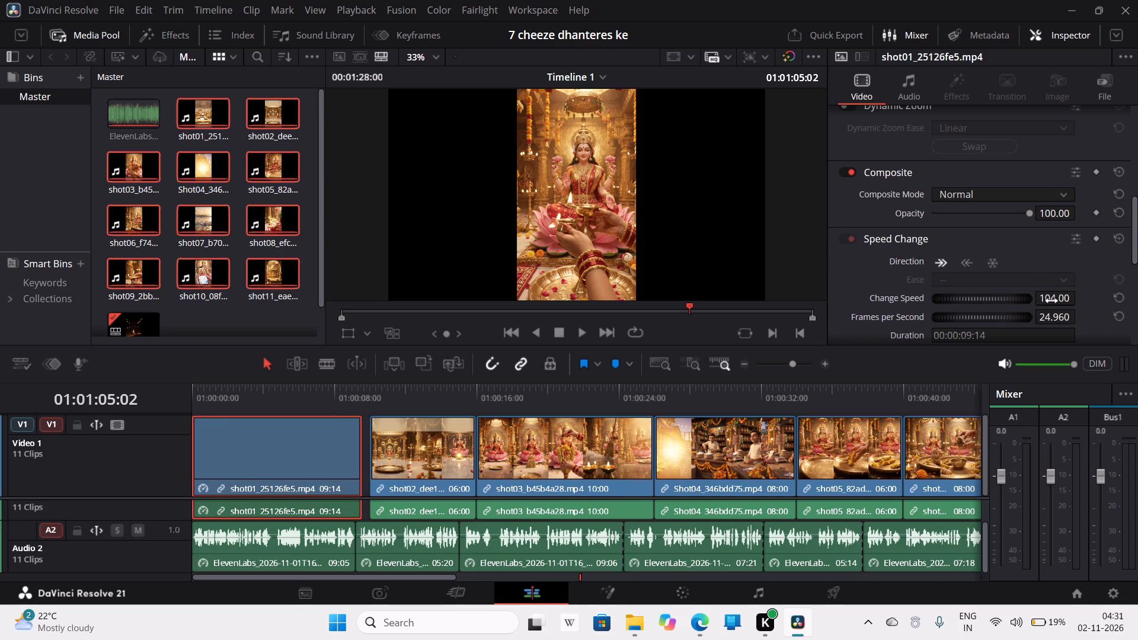
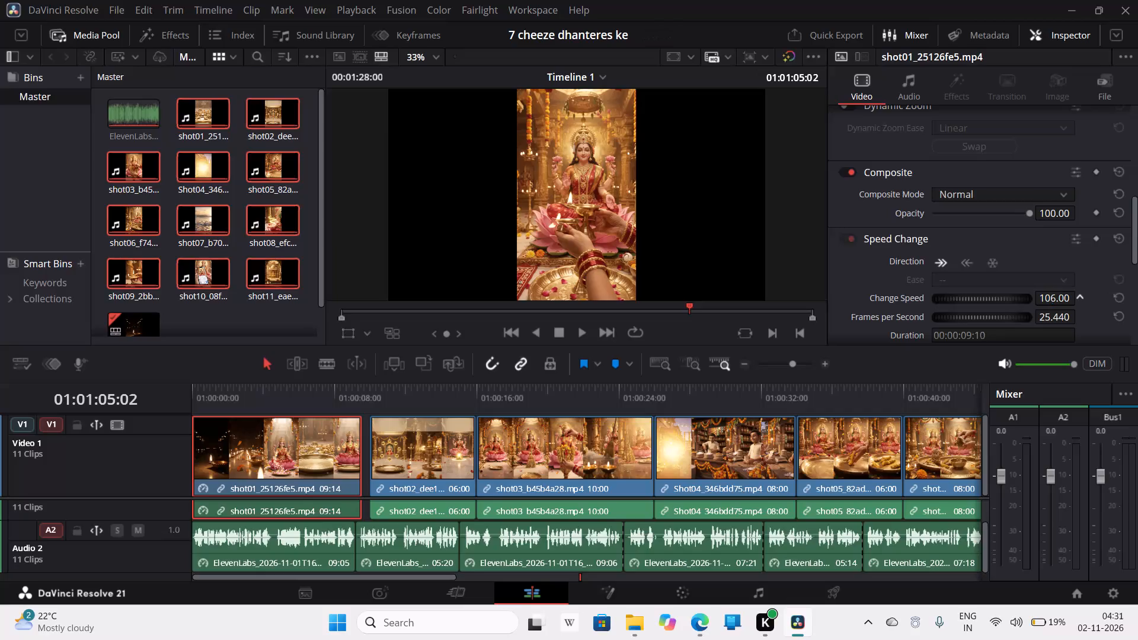
Set the playback speed of the shot01 clip on Video 1 to 108.5% so it matches the first voice-over segment.
click(1051, 301)
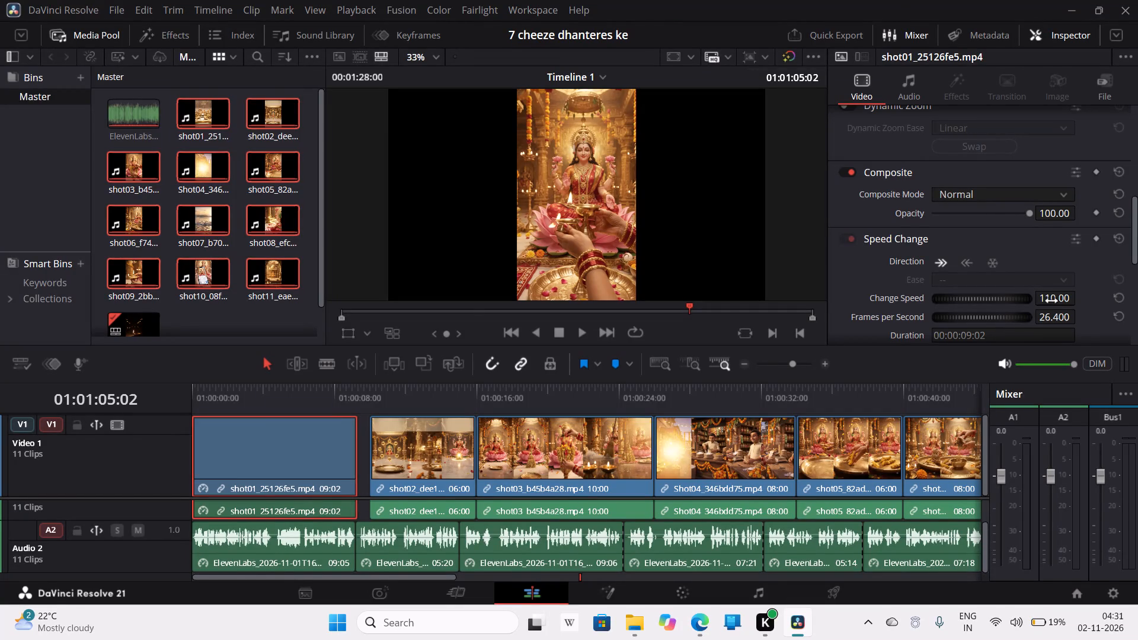
key(ctrl+z)
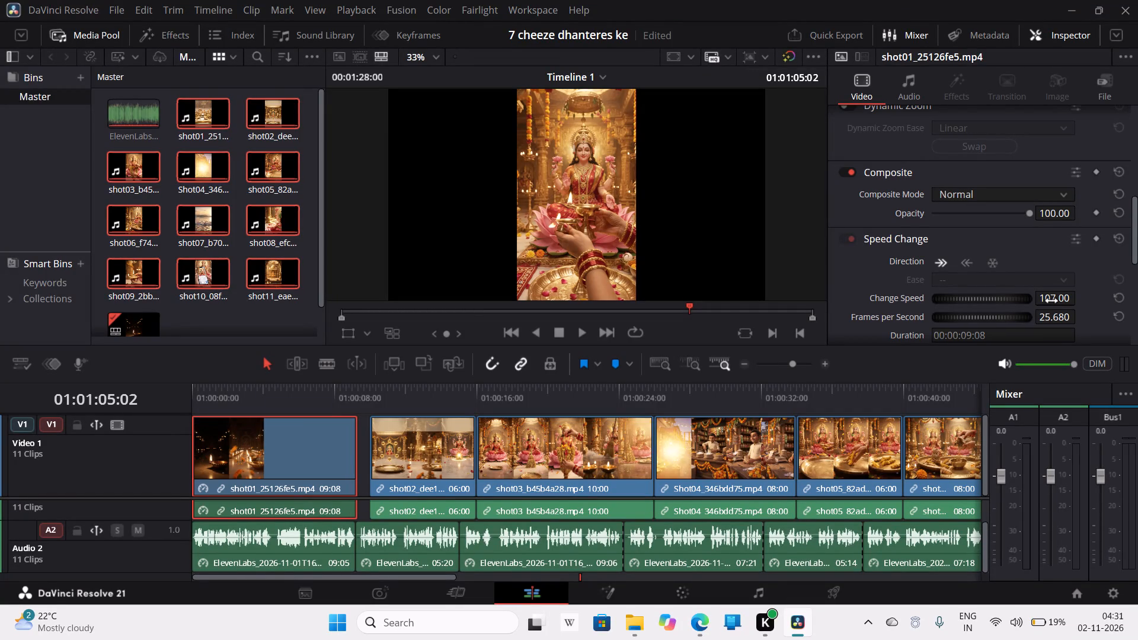
double_click(1051, 301)
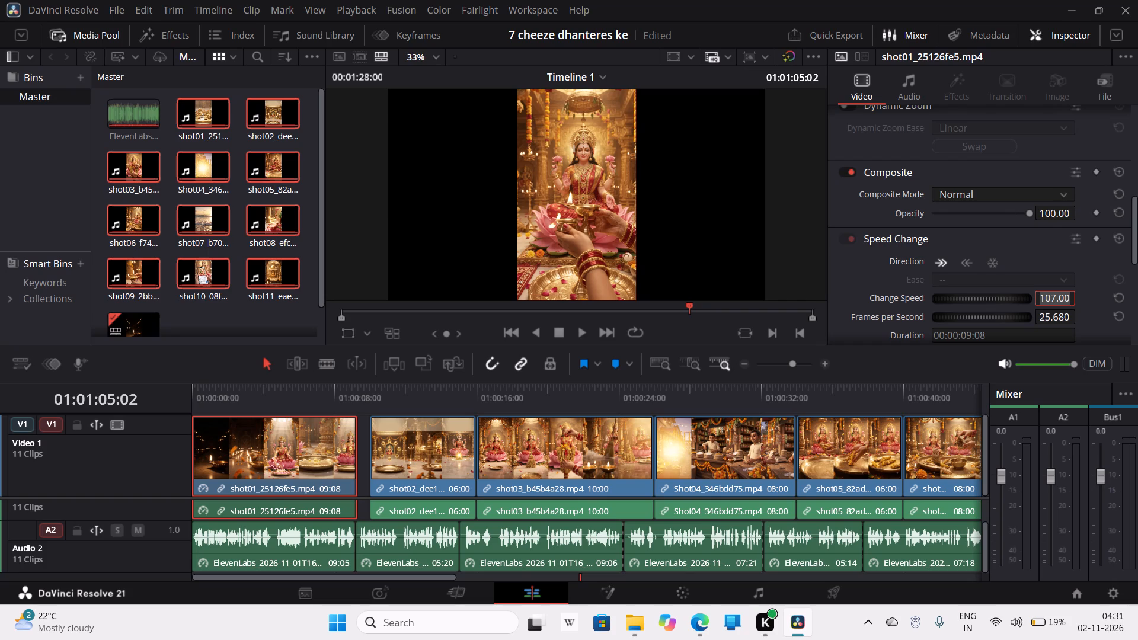
click(1053, 298)
click(1058, 295)
key(Left)
key(BackSpace)
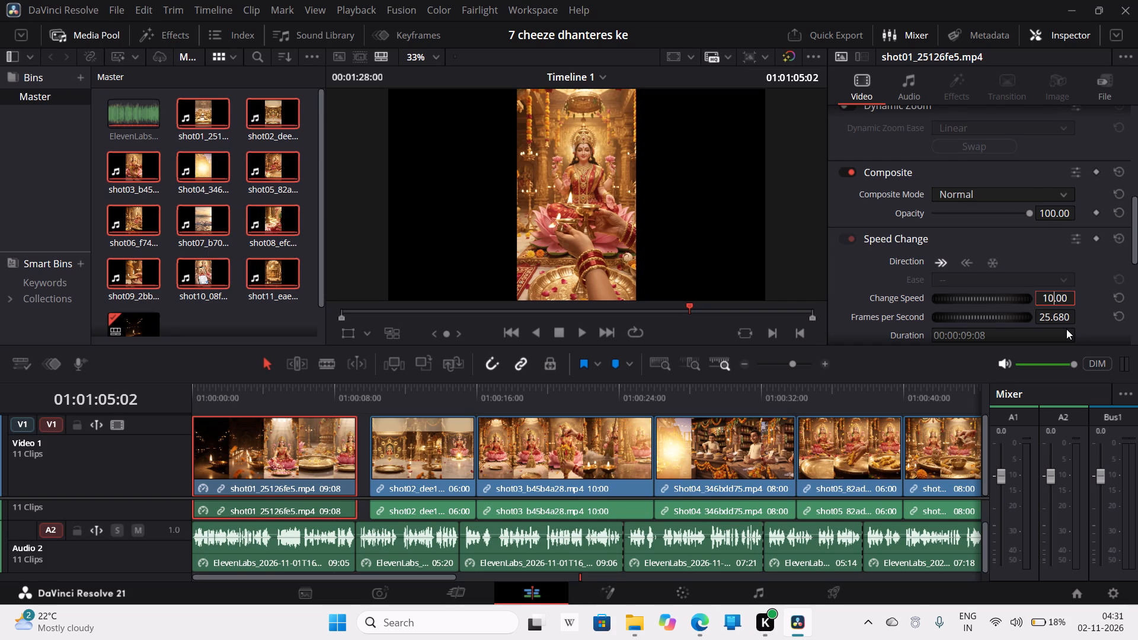
key(8)
key(Right)
key(Right)
key(BackSpace)
key(5)
key(Return)
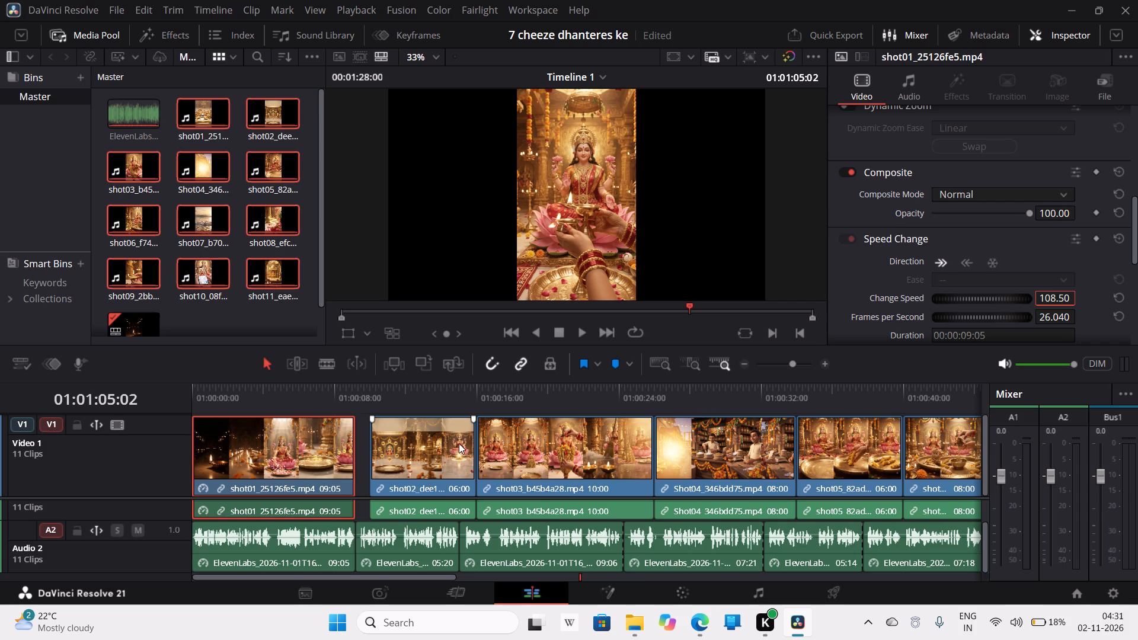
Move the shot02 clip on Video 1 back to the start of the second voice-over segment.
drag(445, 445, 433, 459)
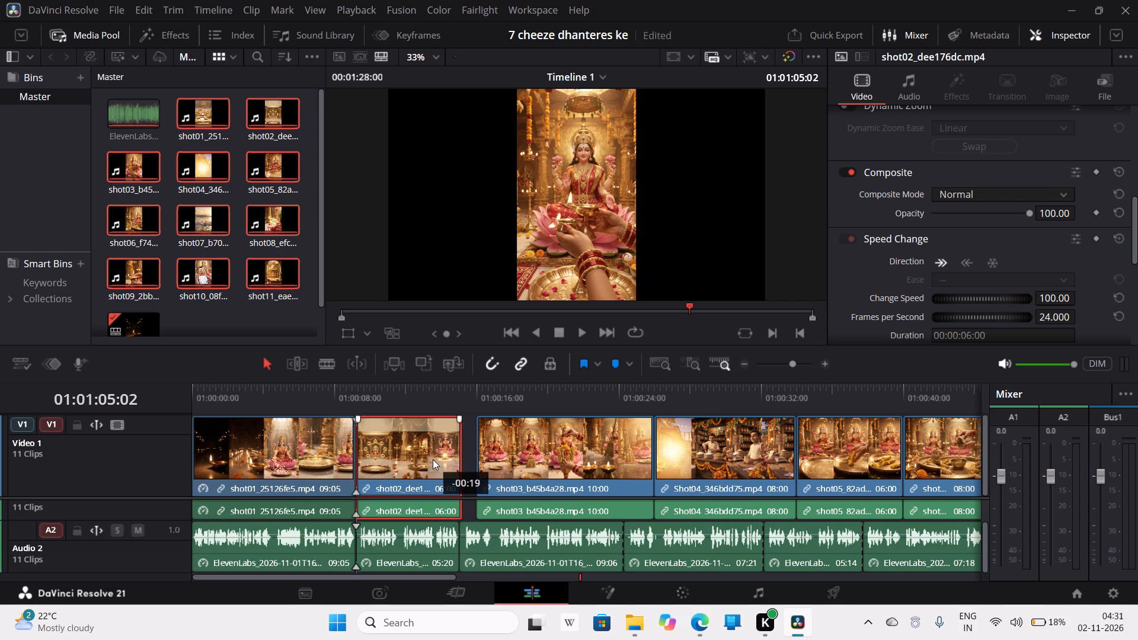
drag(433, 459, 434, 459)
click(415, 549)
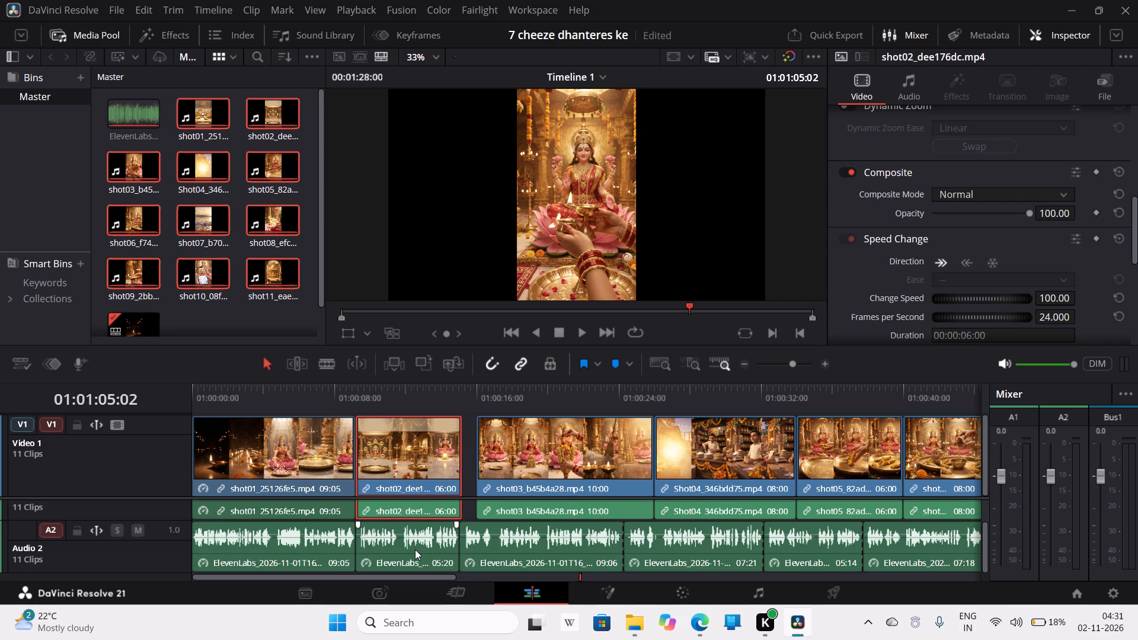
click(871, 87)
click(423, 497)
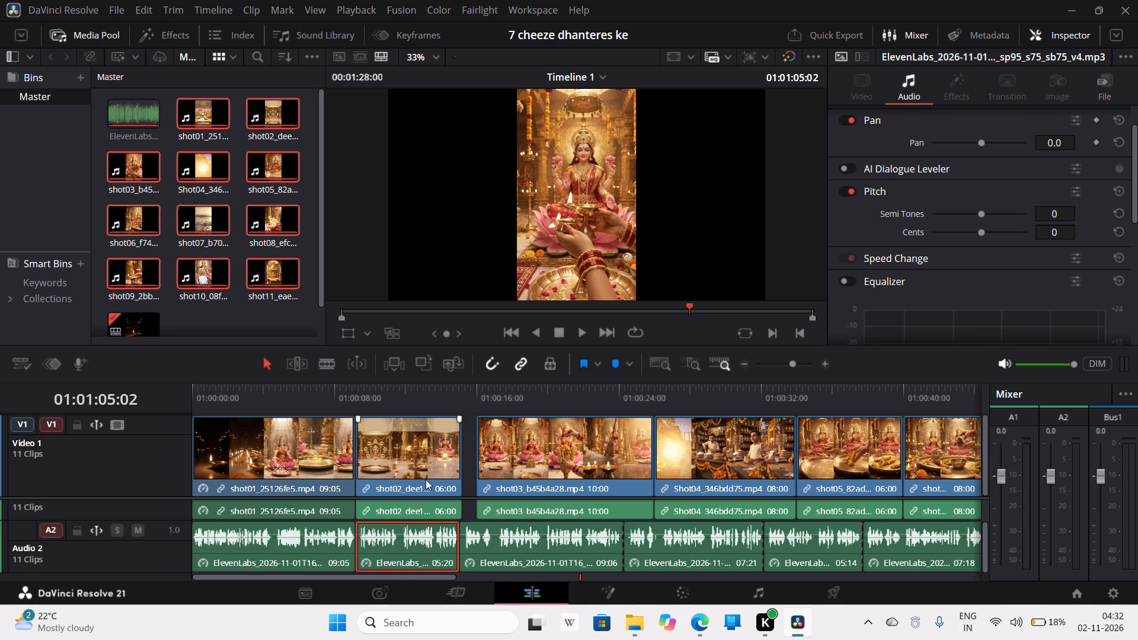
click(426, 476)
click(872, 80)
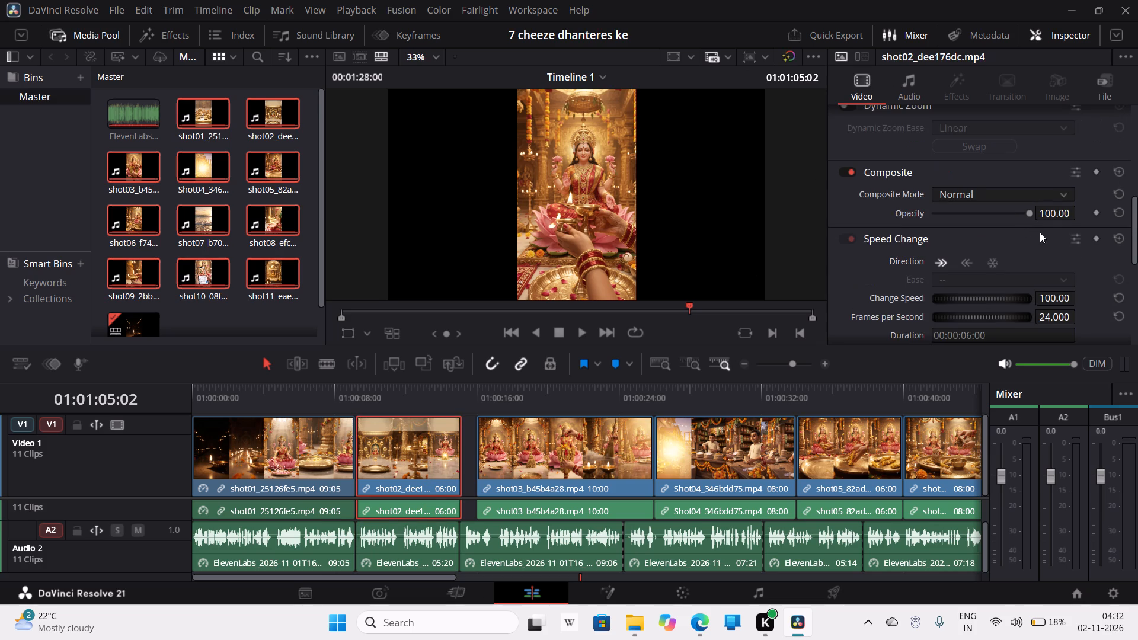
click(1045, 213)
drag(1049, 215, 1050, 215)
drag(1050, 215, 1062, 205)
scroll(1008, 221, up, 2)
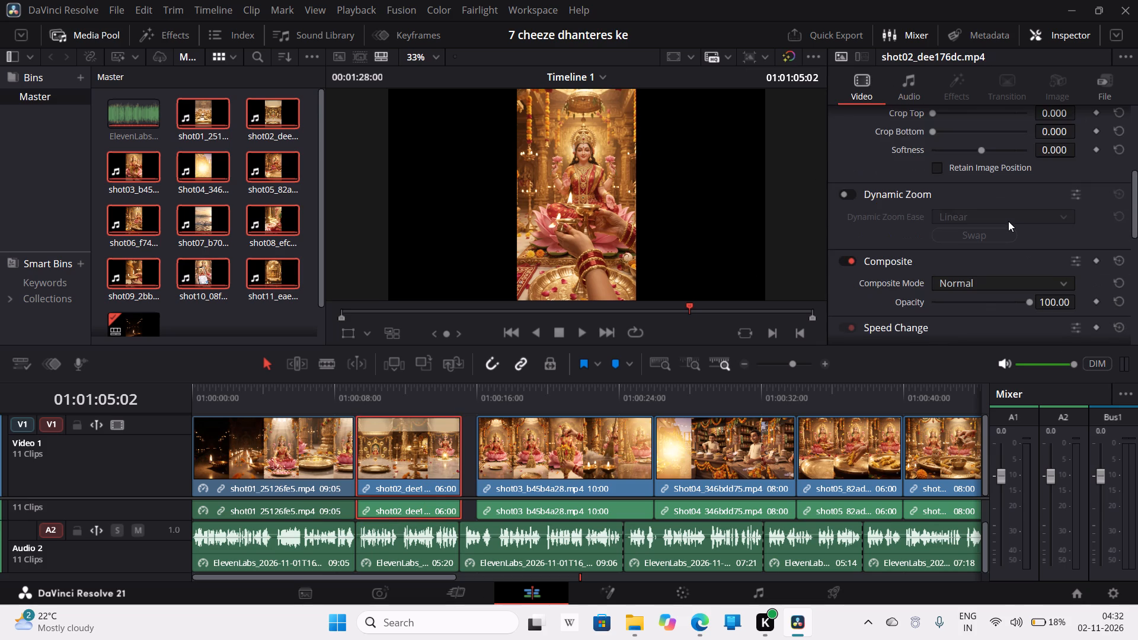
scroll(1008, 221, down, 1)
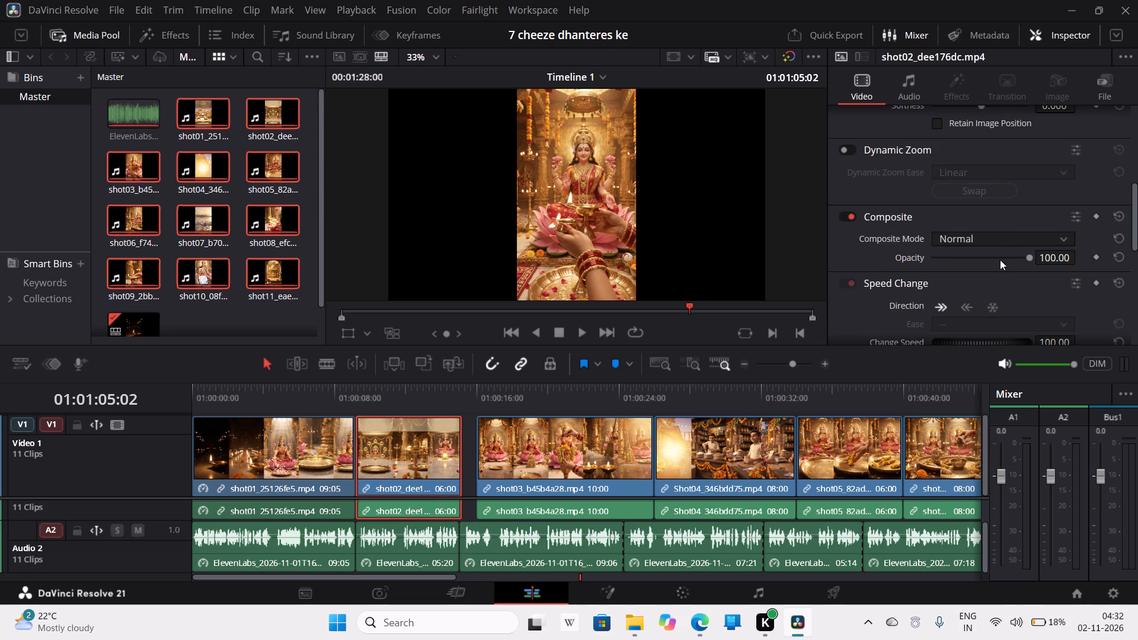
Undo the last edit and place the shot02 clip at the start of the second voice-over segment, following shot01.
key(ctrl+z)
drag(434, 468, 424, 468)
Increase the playback speed of the shot02 clip to 102% and trim its end to a 05:20 length.
scroll(964, 233, up, 4)
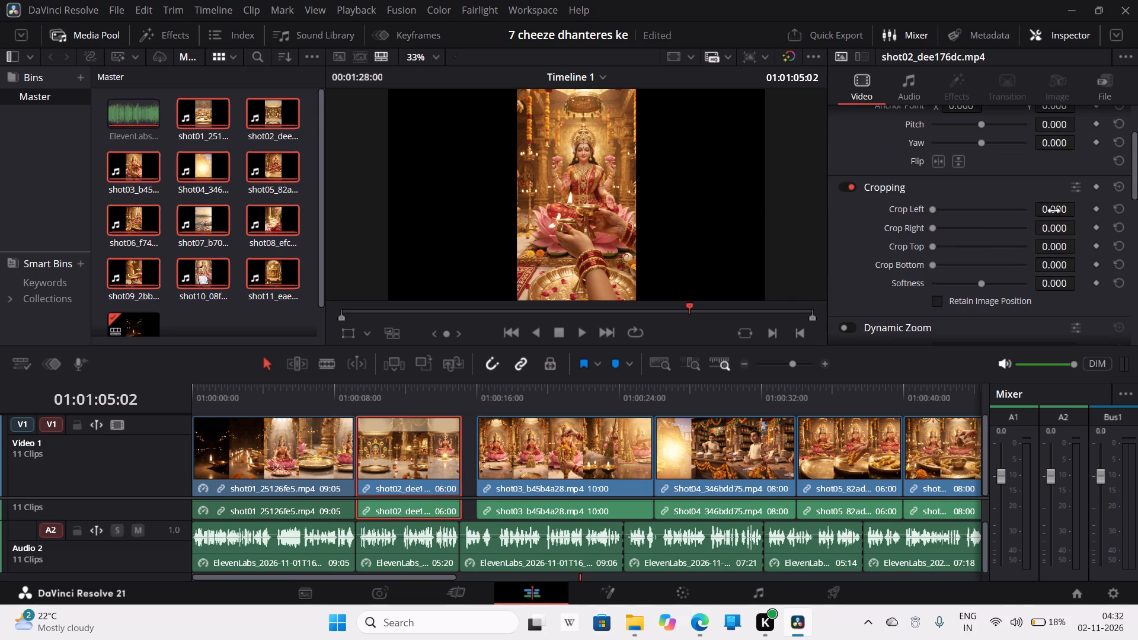
scroll(1028, 206, up, 3)
click(912, 96)
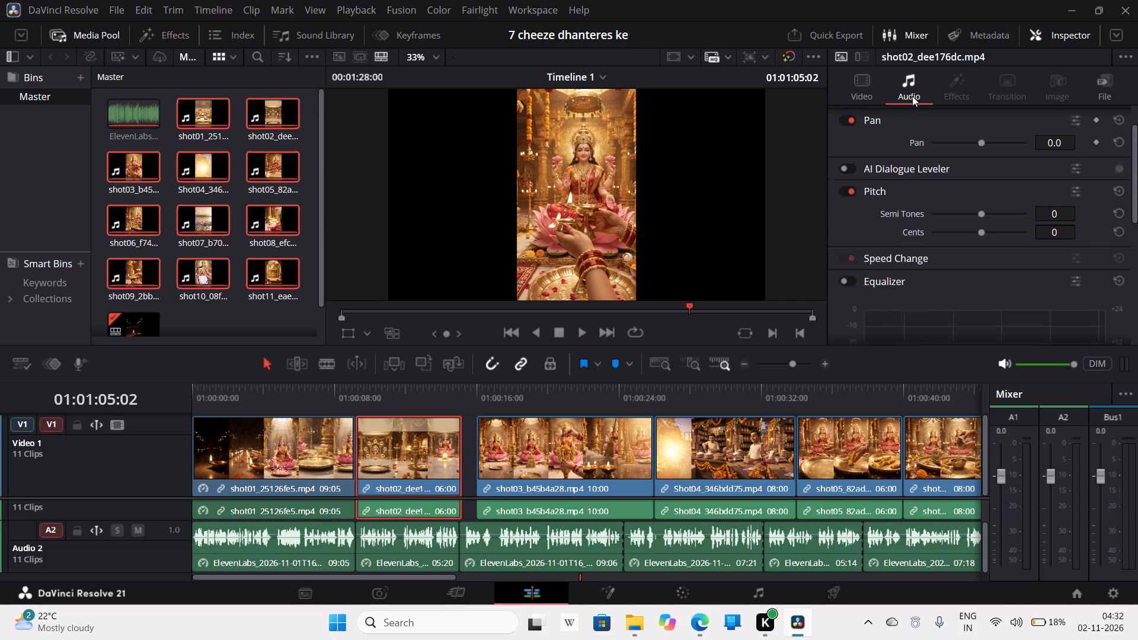
click(864, 88)
scroll(1009, 232, down, 7)
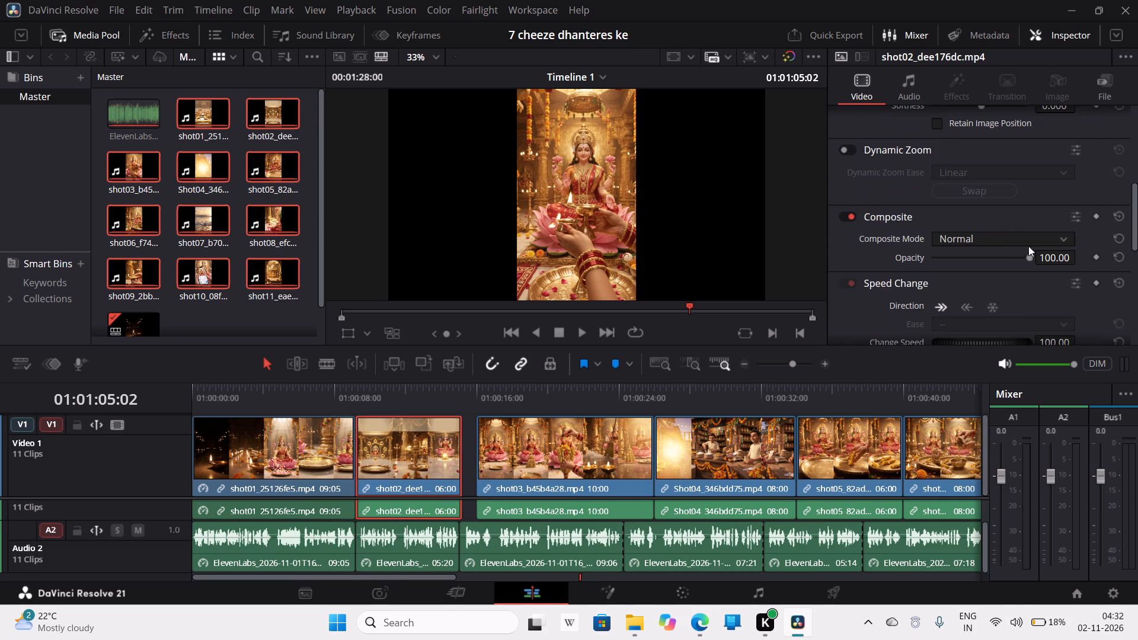
click(1051, 297)
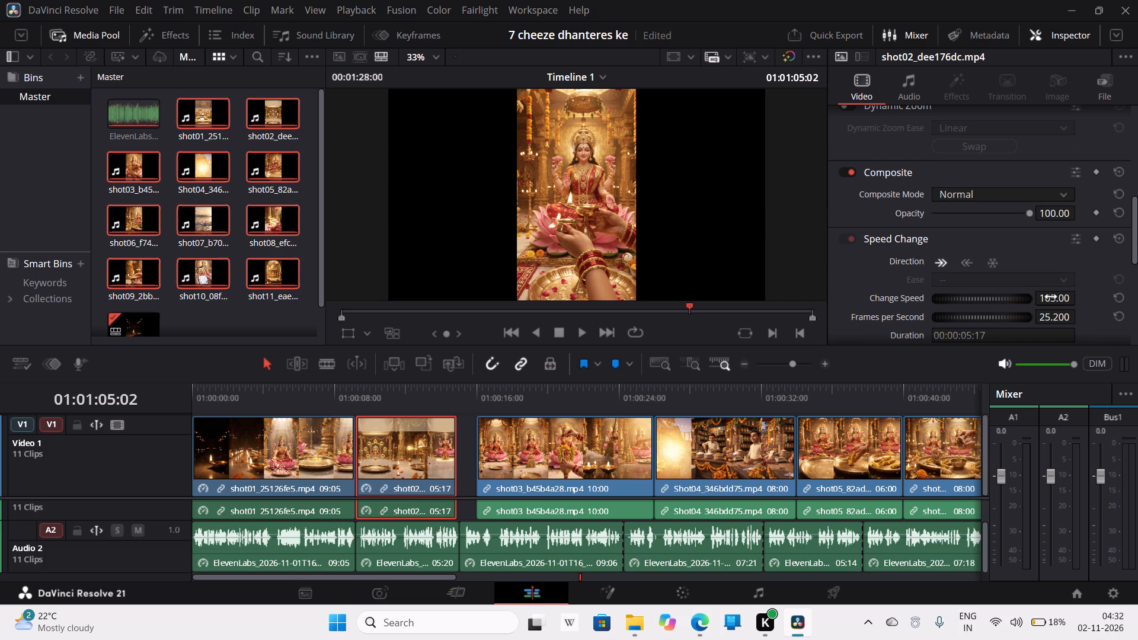
key(ctrl+z)
click(1051, 297)
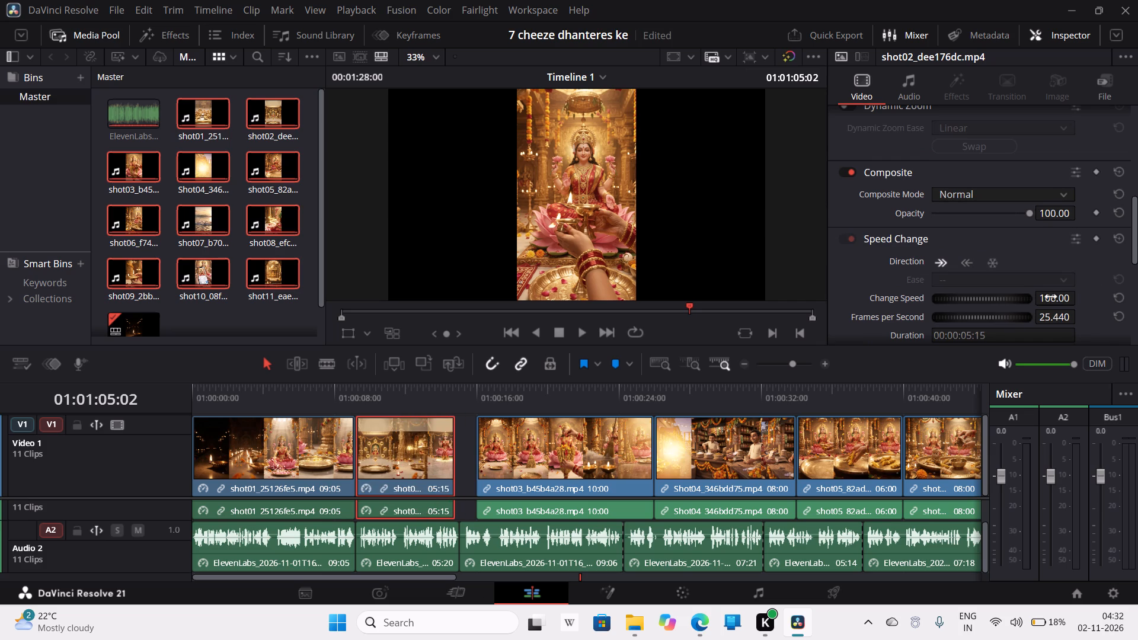
key(ctrl+z)
click(1051, 297)
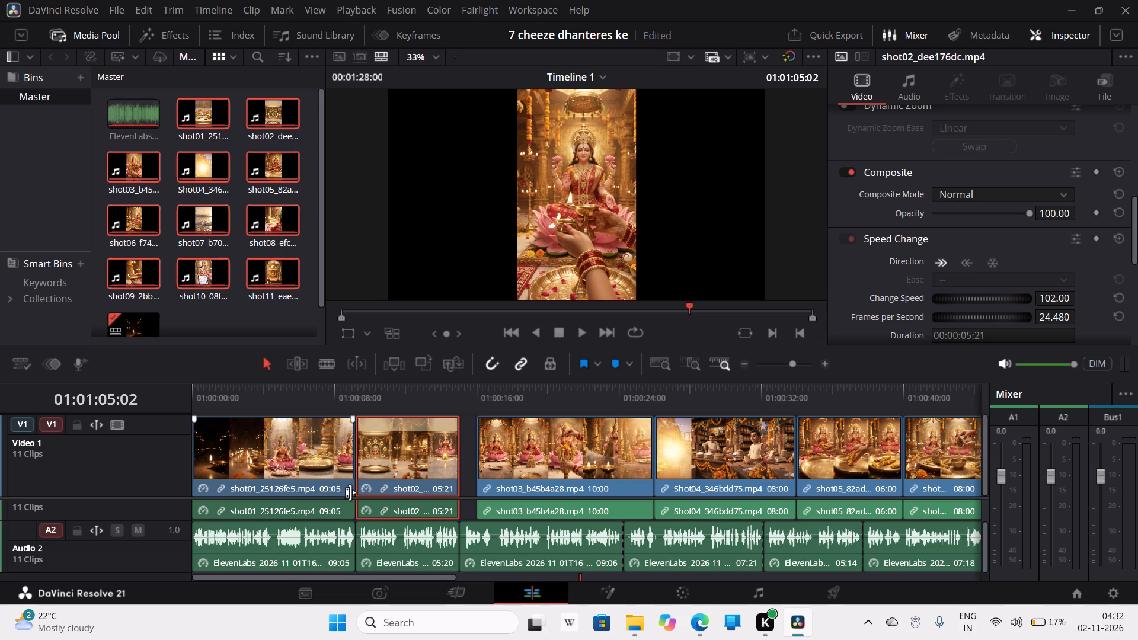
click(456, 457)
Move the shot03 clip on Video 1 back to the start of the third voice-over segment, following shot02.
drag(531, 462, 519, 464)
click(519, 464)
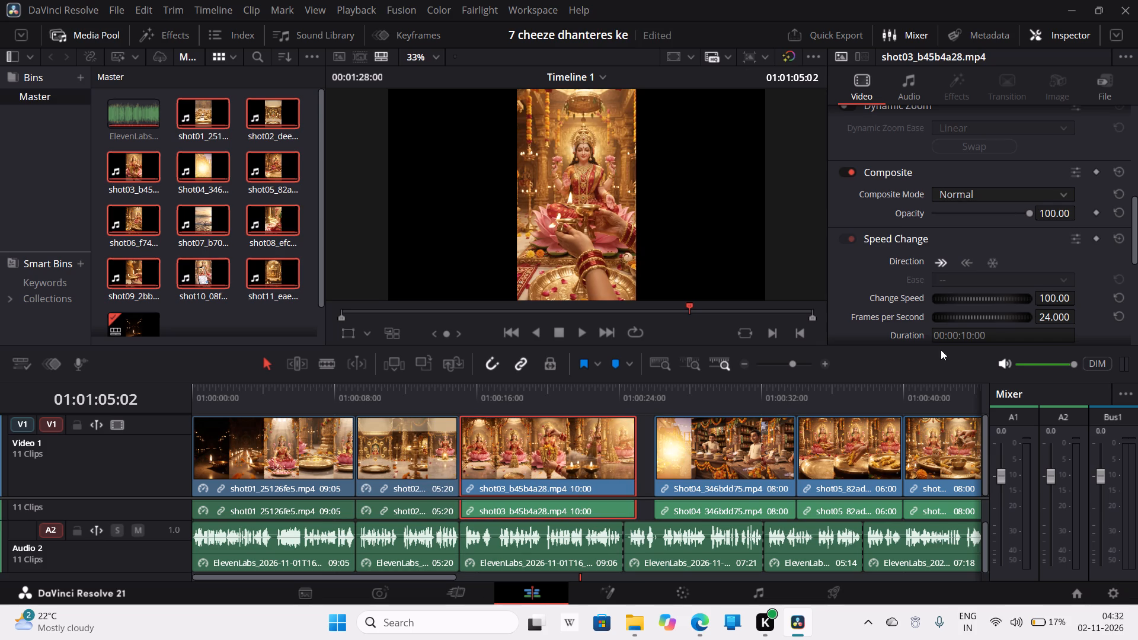
Increase the playback speed of the shot03 clip on Video 1 to 102%.
click(1055, 300)
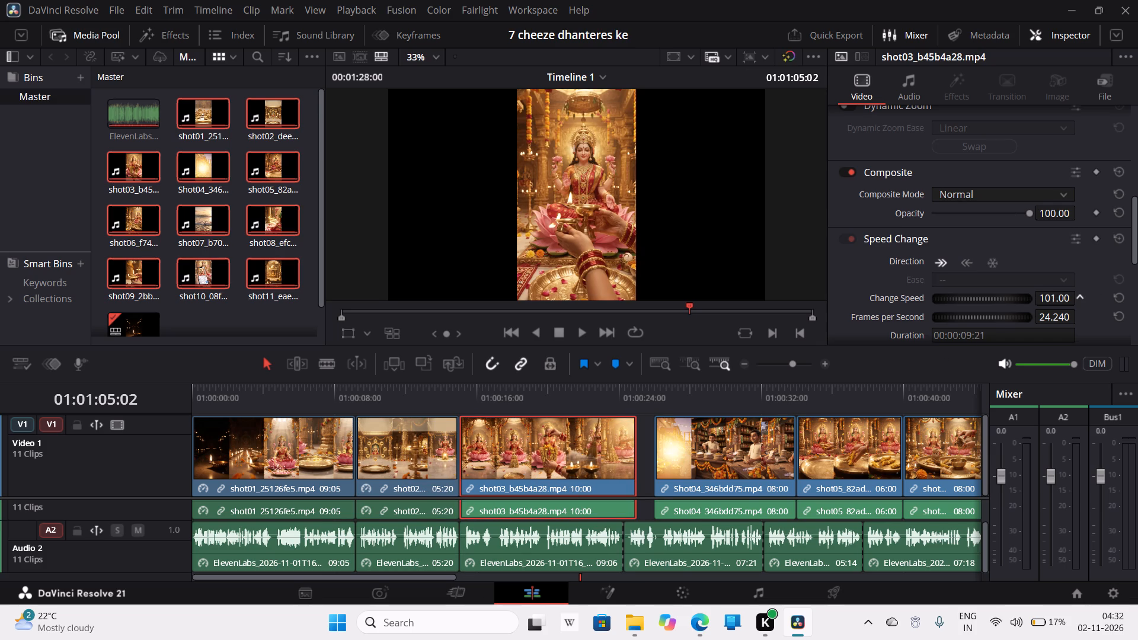
click(1055, 301)
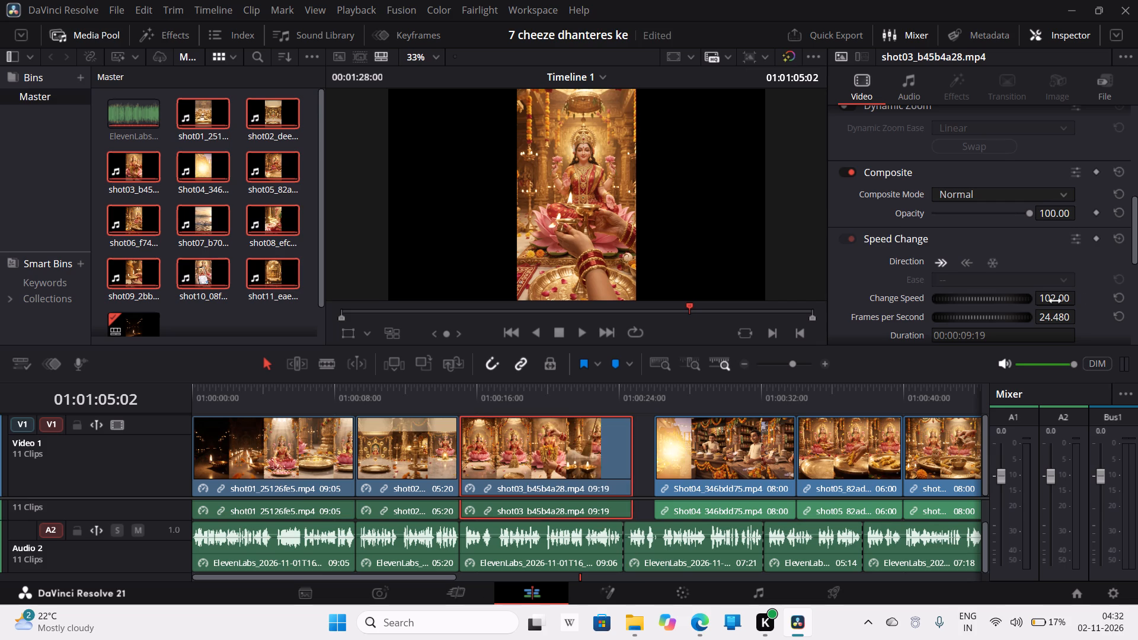
click(1055, 301)
click(1055, 301)
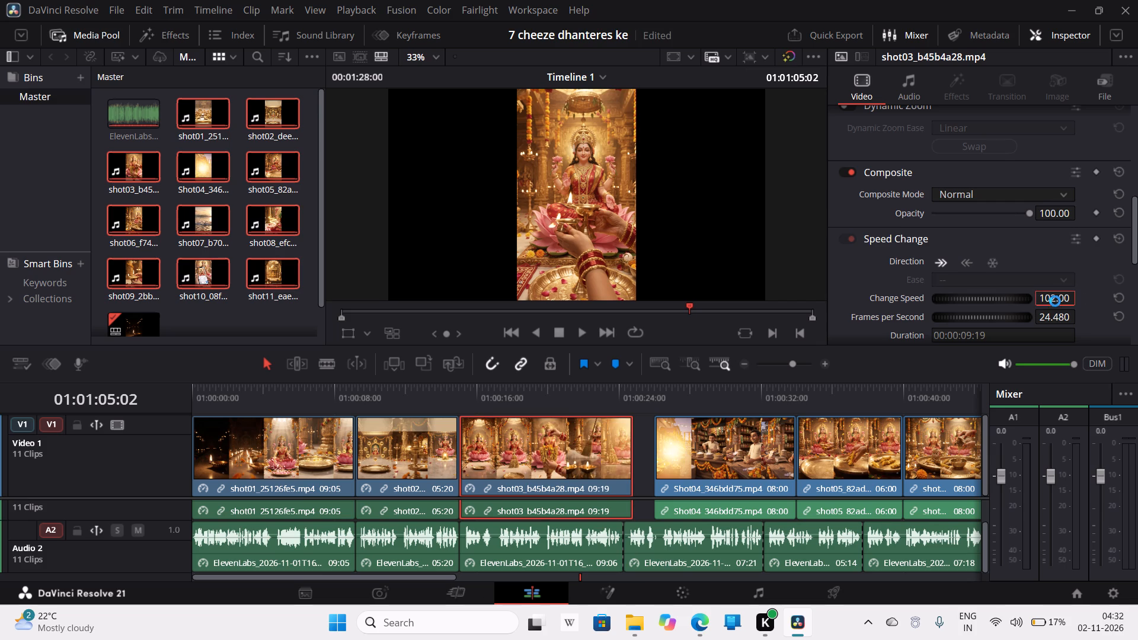
click(1037, 260)
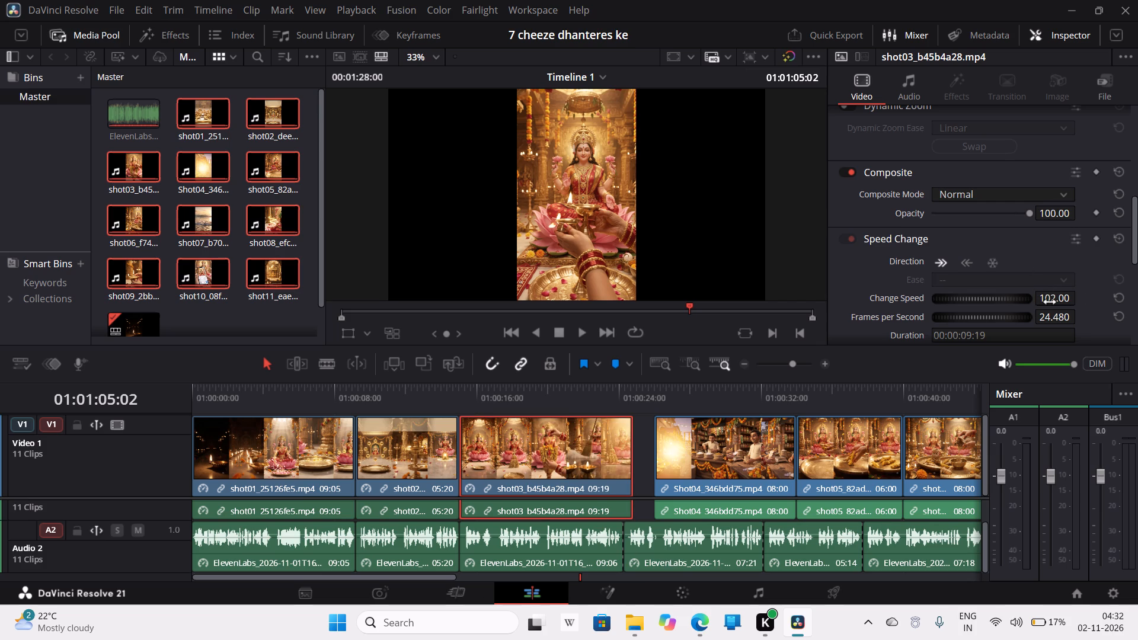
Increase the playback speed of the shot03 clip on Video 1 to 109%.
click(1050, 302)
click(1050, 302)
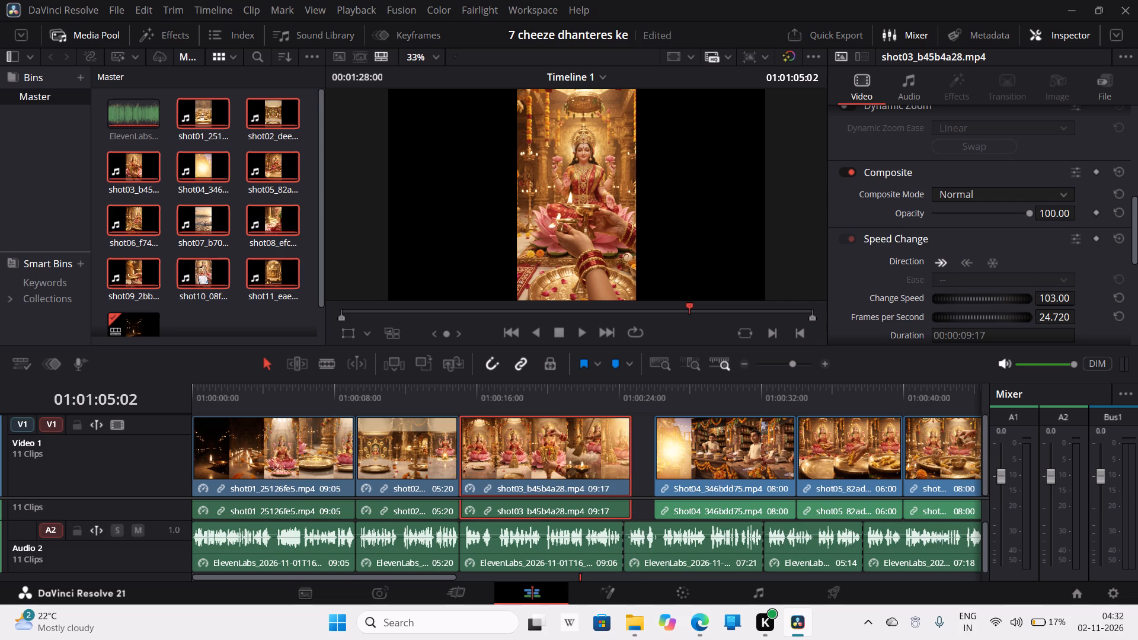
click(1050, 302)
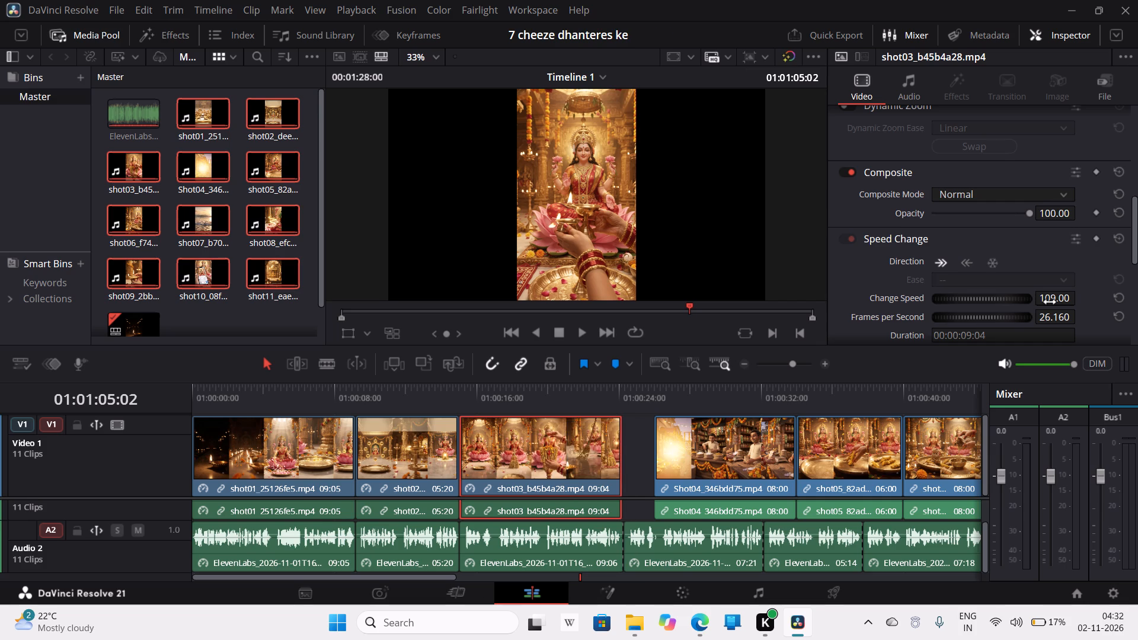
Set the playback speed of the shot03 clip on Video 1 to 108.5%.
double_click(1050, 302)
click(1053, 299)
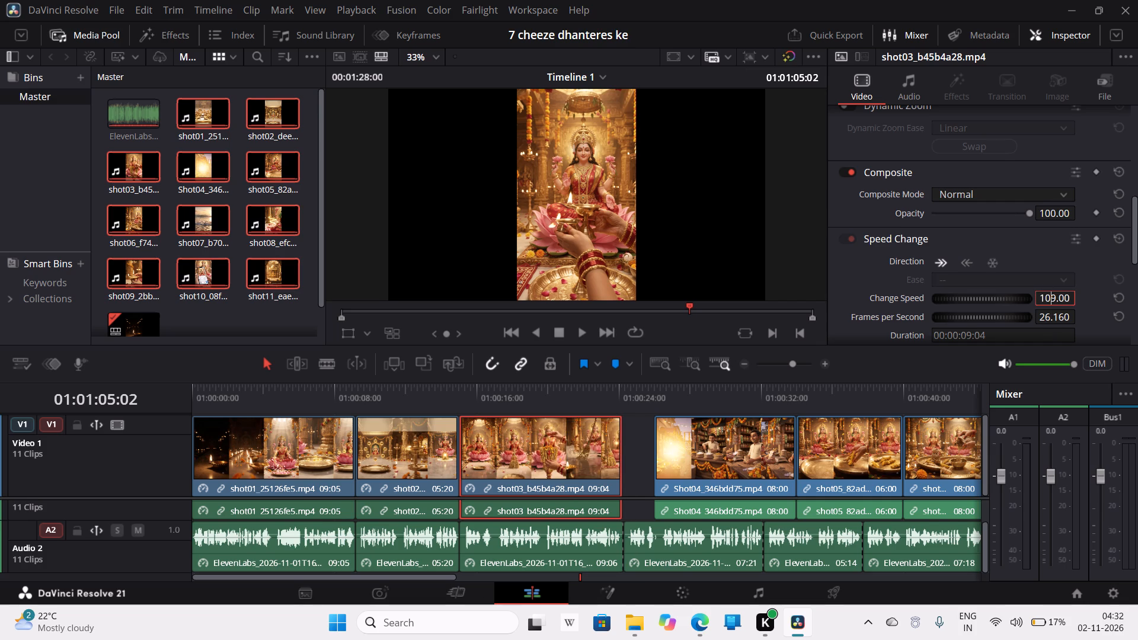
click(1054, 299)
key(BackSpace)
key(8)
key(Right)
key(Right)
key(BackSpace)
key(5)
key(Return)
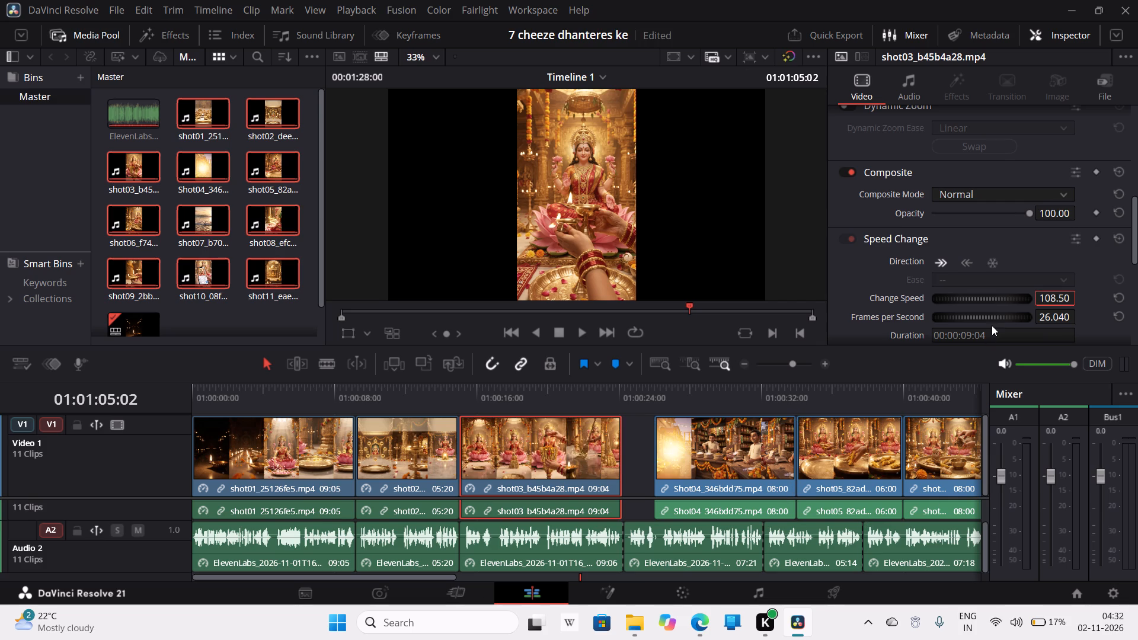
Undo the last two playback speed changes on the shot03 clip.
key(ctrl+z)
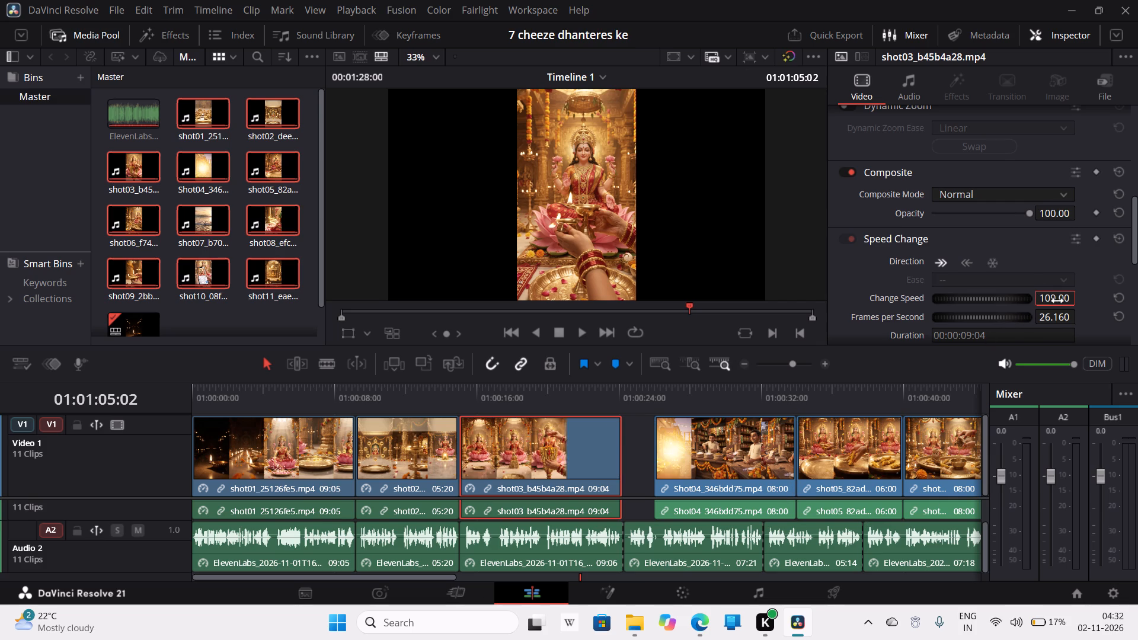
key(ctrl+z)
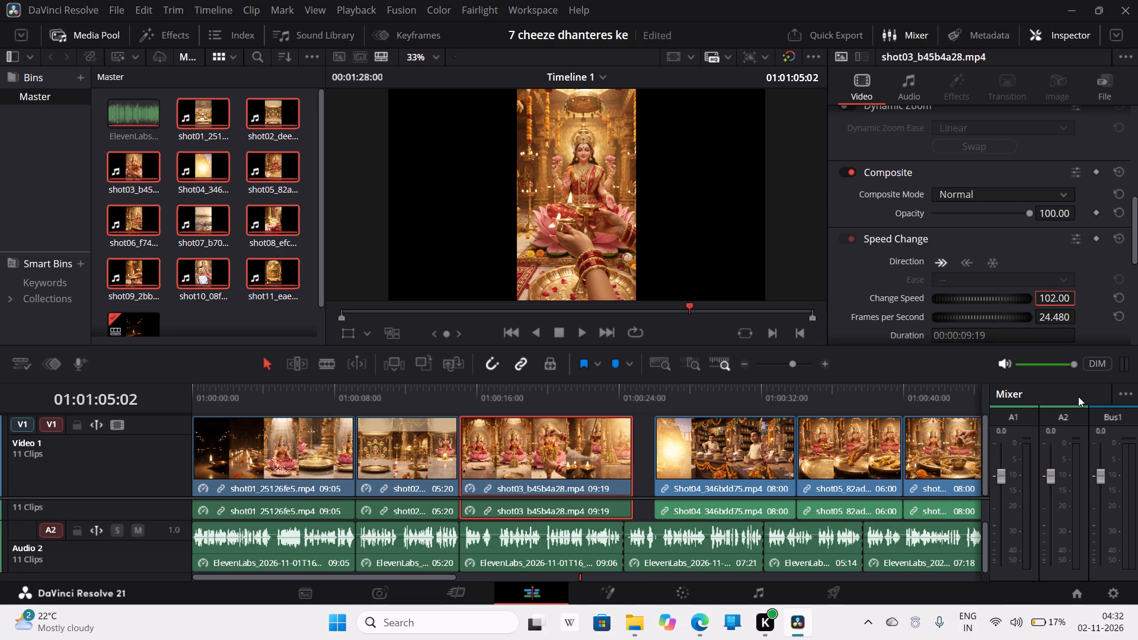
Set the playback speed of the shot03 clip on Video 1 to 107%.
drag(1054, 299, 1054, 304)
click(1054, 299)
click(1054, 299)
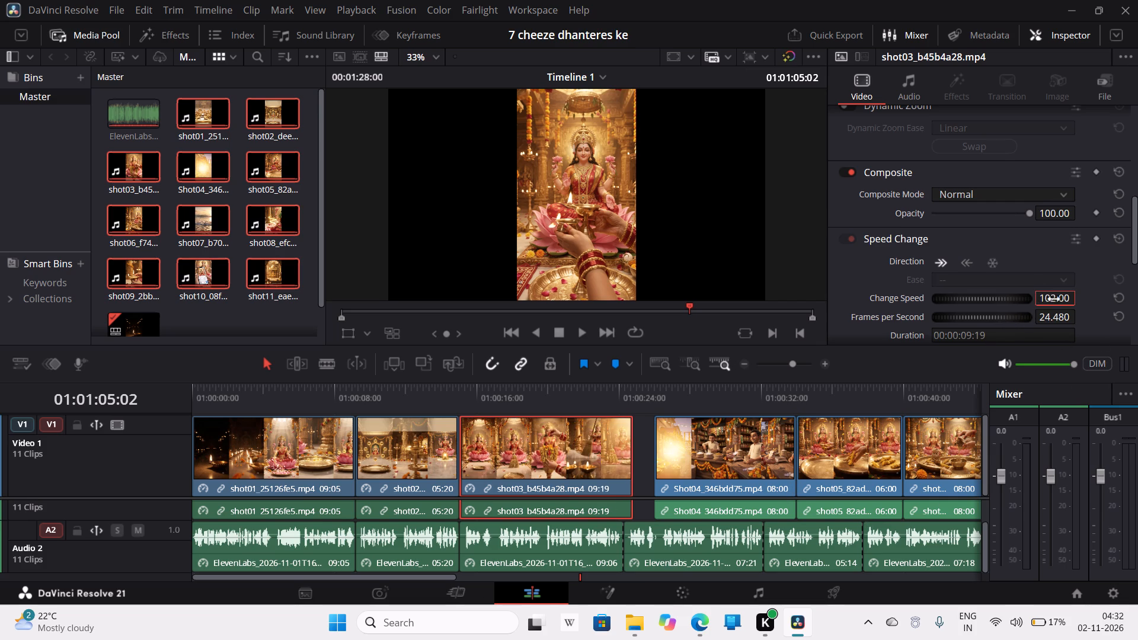
double_click(1058, 299)
click(1057, 299)
key(Left)
key(BackSpace)
key(7)
key(Return)
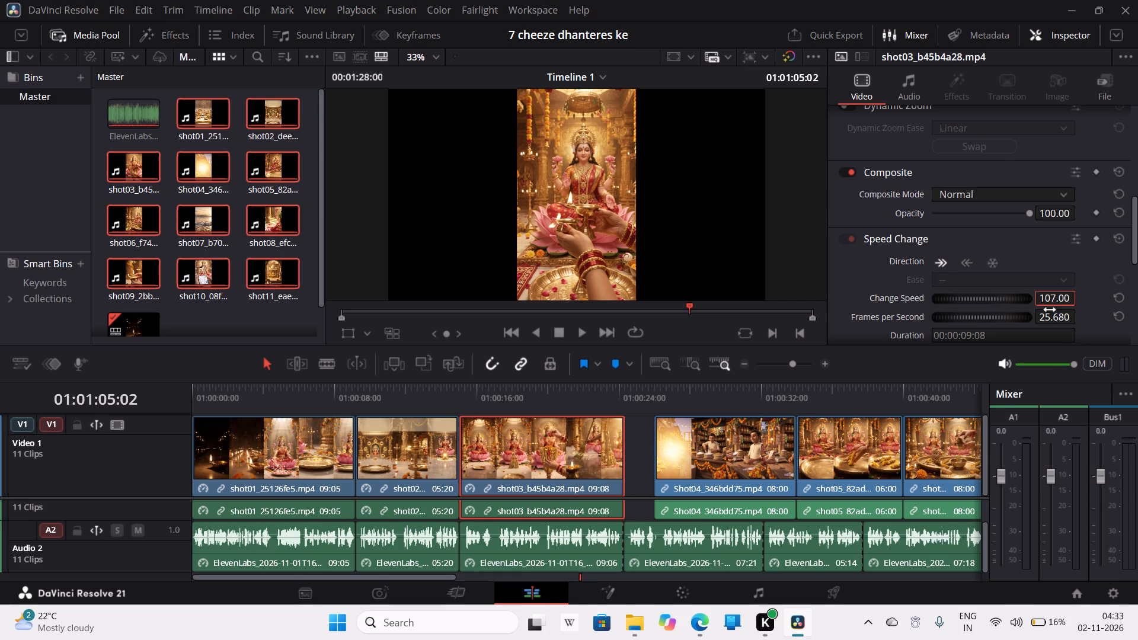
Trim two frames off the end of the shot03 clip so it lasts 09:06, matching its voice-over segment.
click(620, 459)
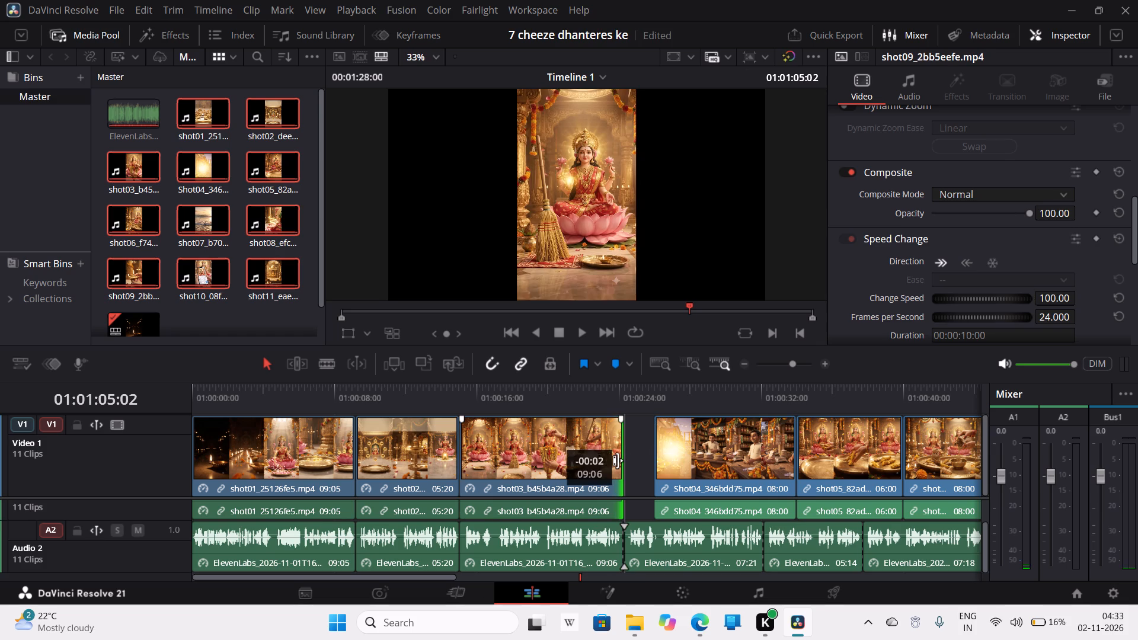
Move the Shot04 clip earlier to start at the end of shot03, and shift the shot05 clip slightly earlier towards it.
drag(735, 465, 715, 466)
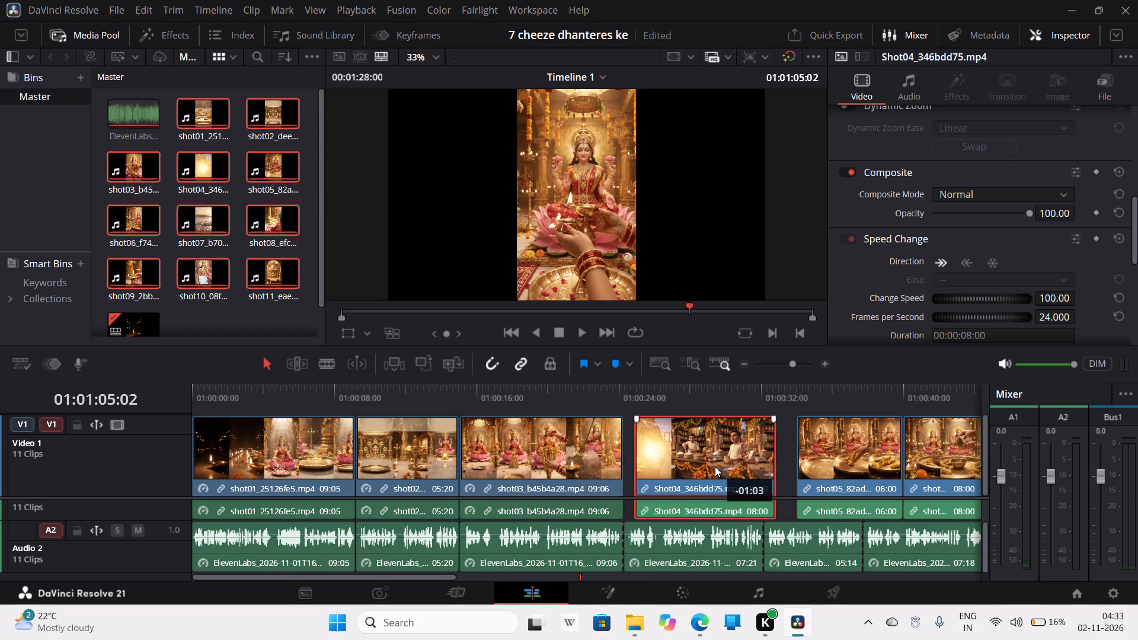
drag(715, 466, 709, 468)
drag(827, 462, 817, 464)
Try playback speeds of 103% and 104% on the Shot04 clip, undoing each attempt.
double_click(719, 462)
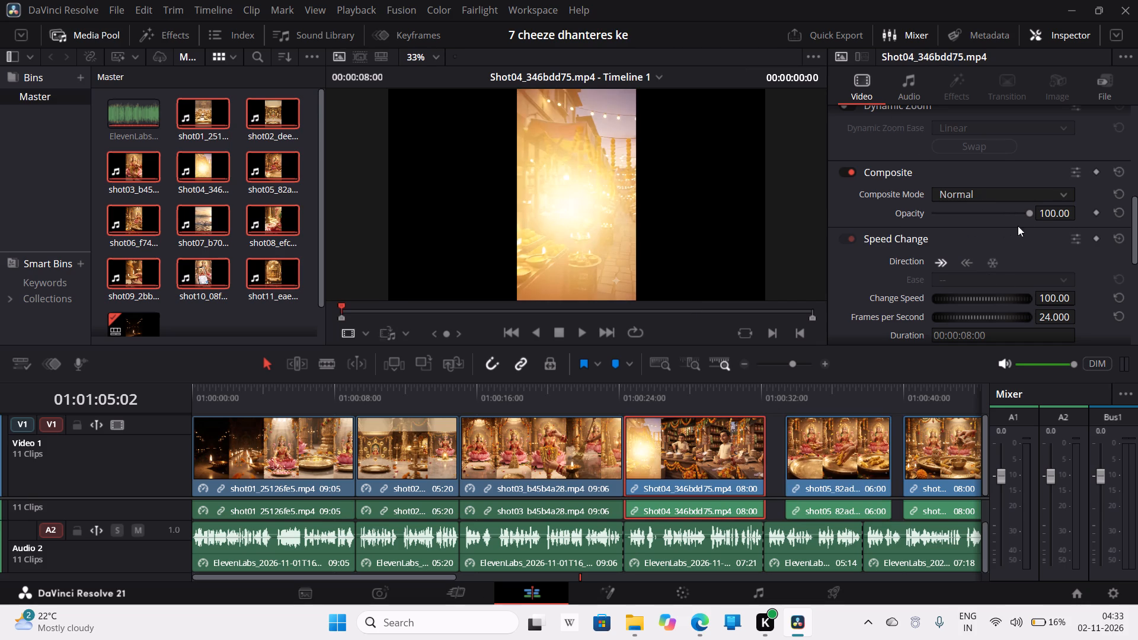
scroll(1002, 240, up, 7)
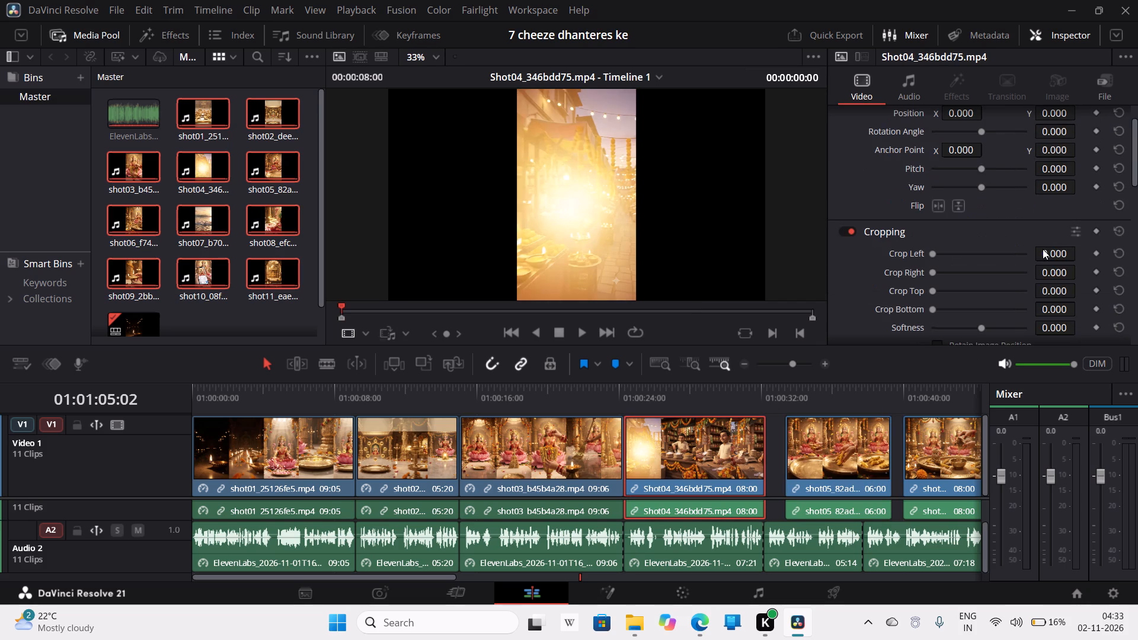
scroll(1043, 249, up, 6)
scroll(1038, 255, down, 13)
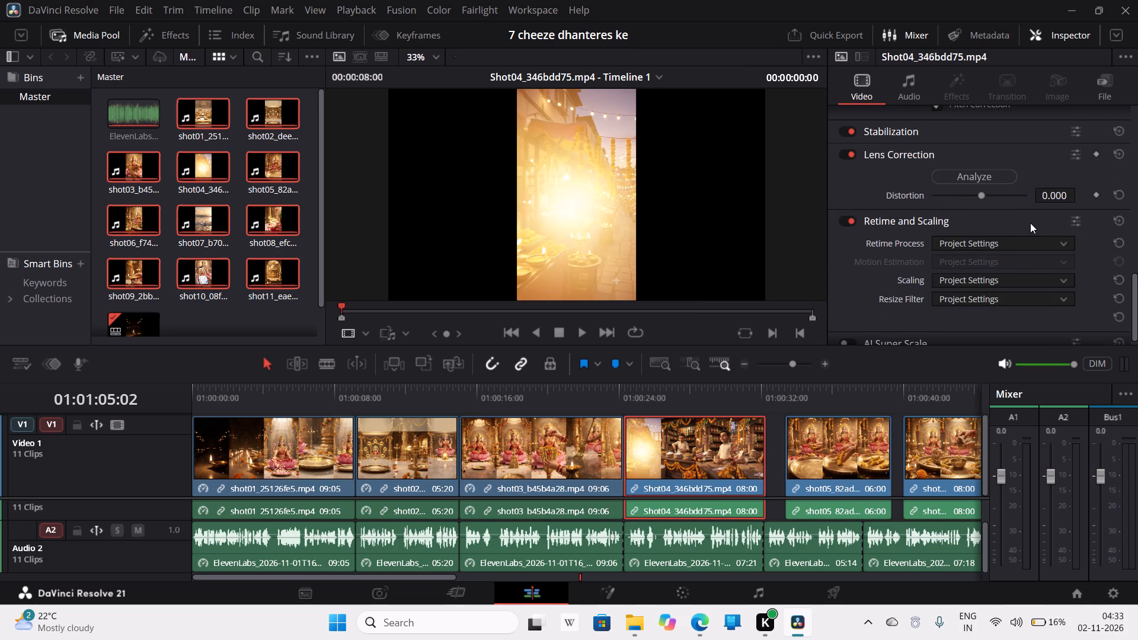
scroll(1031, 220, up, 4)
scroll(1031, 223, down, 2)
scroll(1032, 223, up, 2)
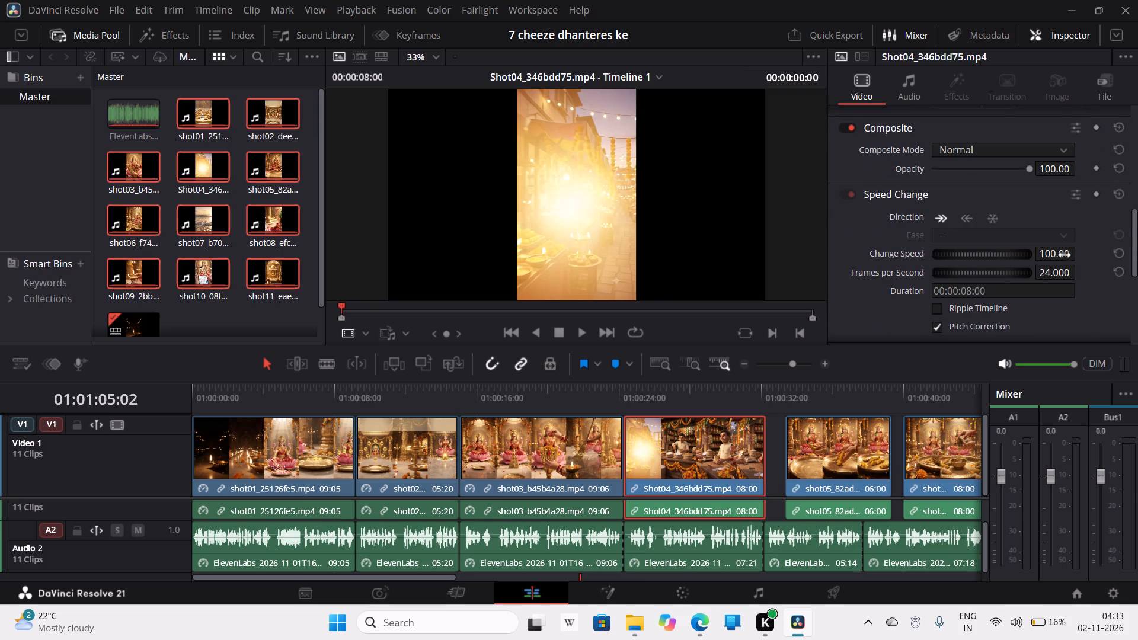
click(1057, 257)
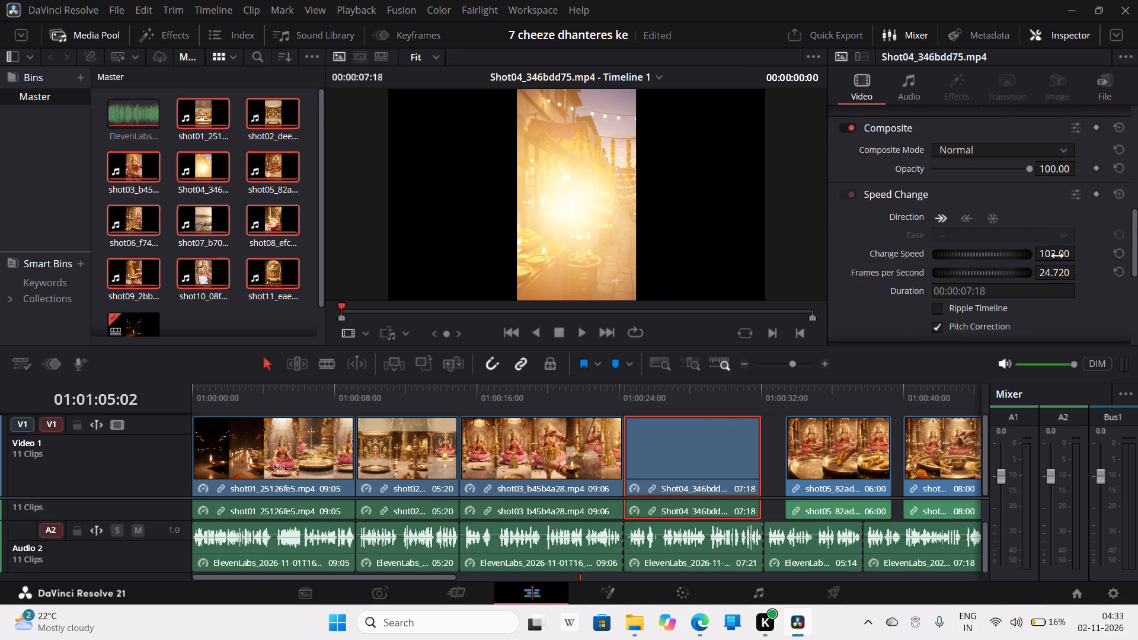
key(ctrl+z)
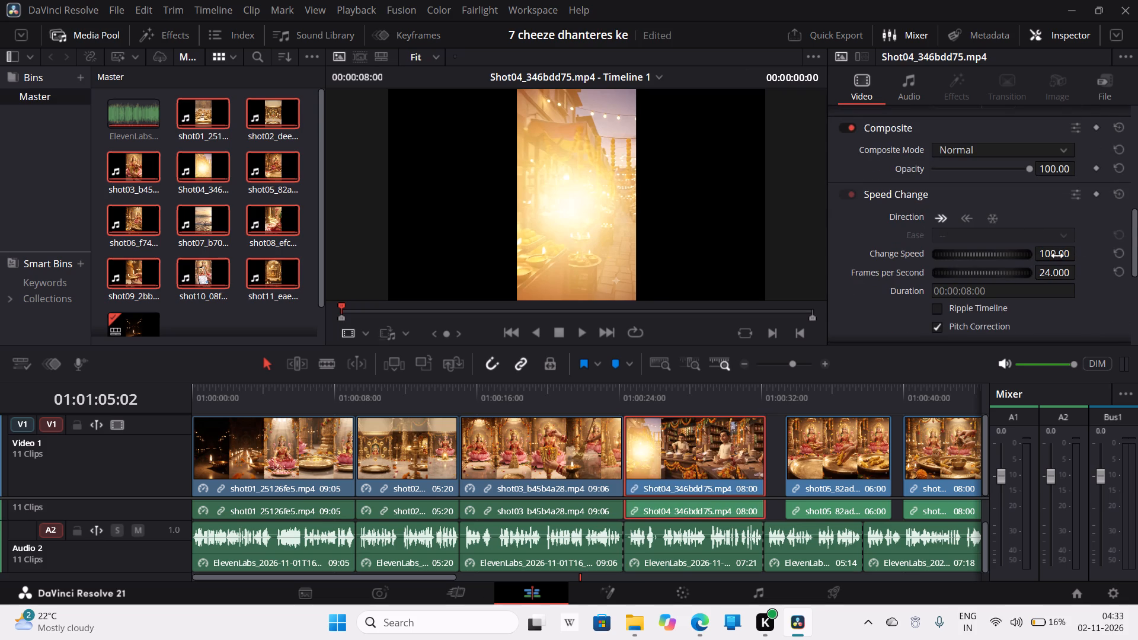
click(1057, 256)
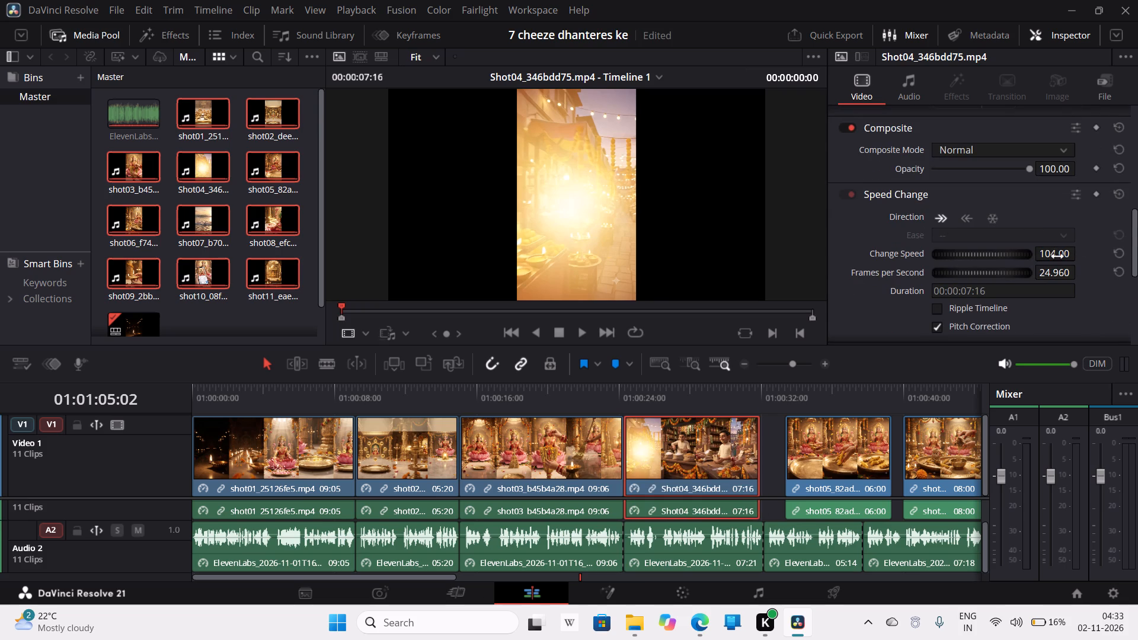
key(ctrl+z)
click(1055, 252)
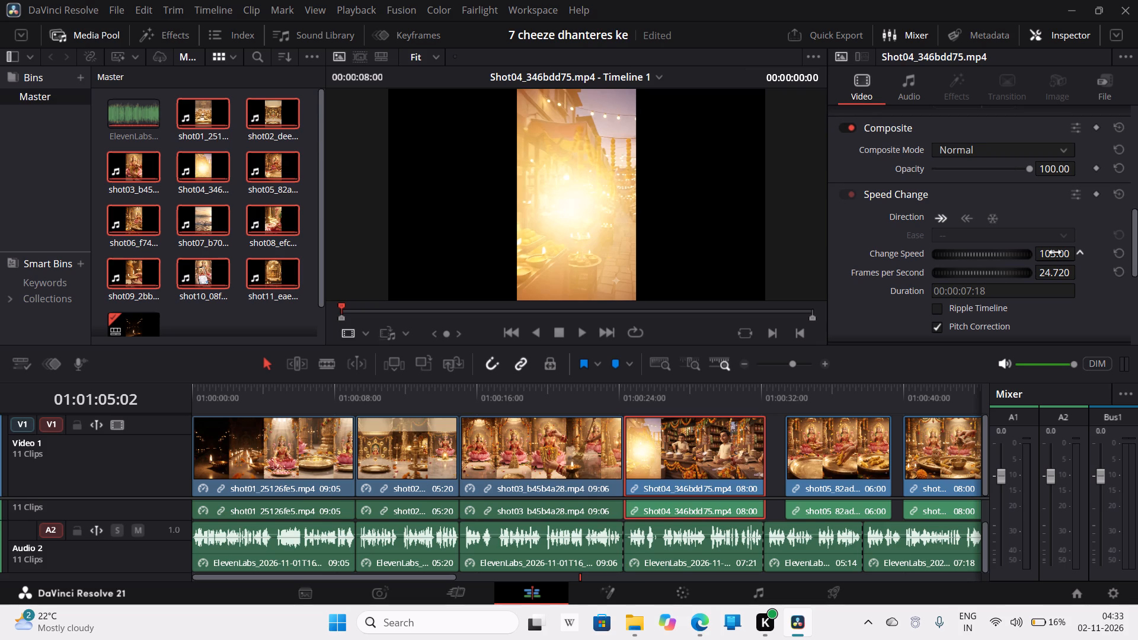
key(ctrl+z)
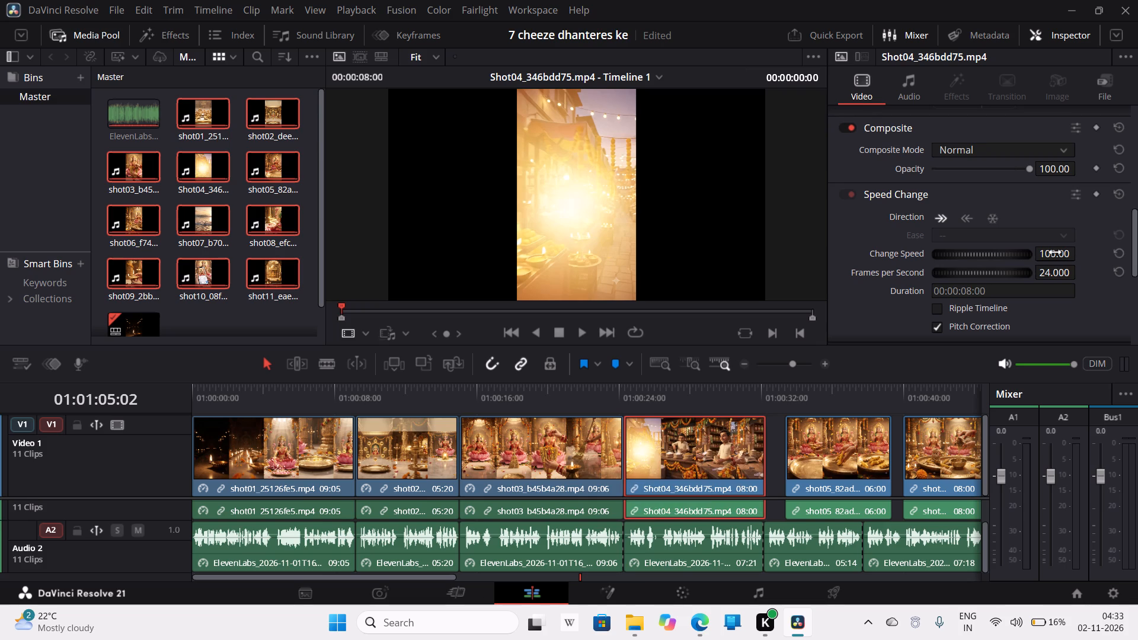
Set the playback speed of the Shot04 clip to 101% and trim its end to a duration of 07:21.
click(1055, 252)
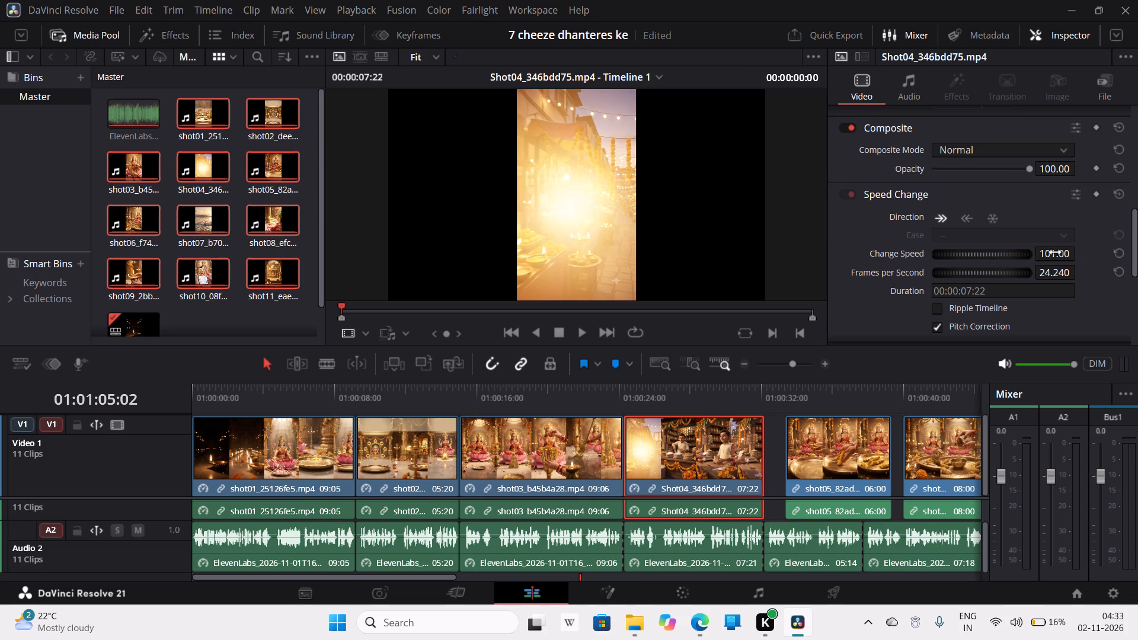
click(757, 457)
Close the gaps on Video 1 by moving shot05 against the end of Shot04 and shot06 against the end of shot05.
drag(845, 450, 824, 450)
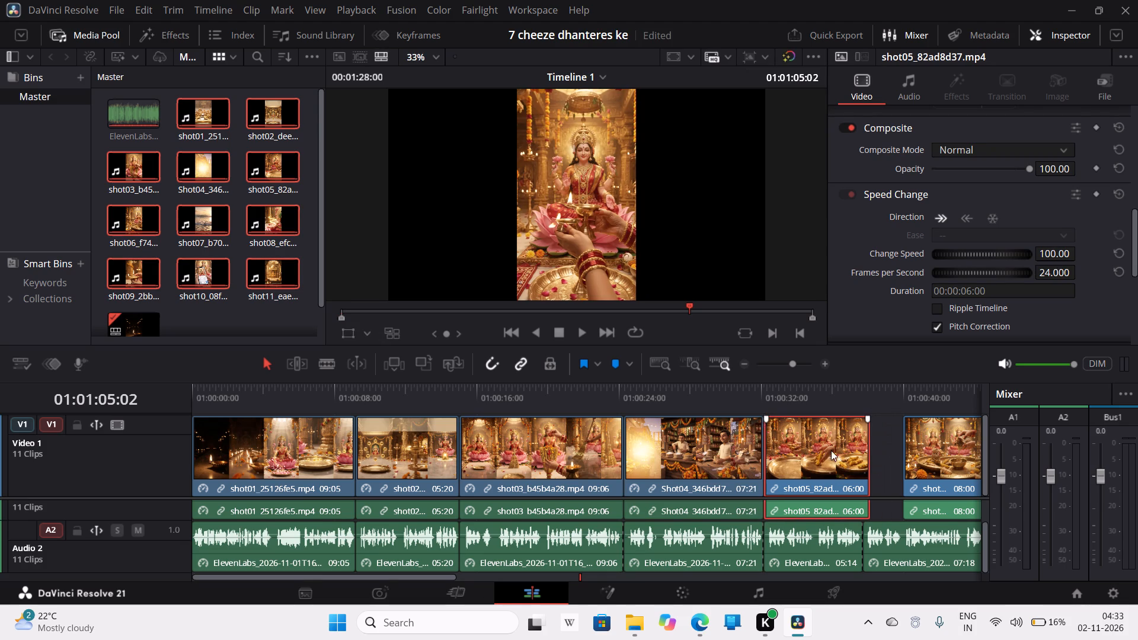
drag(948, 453, 923, 457)
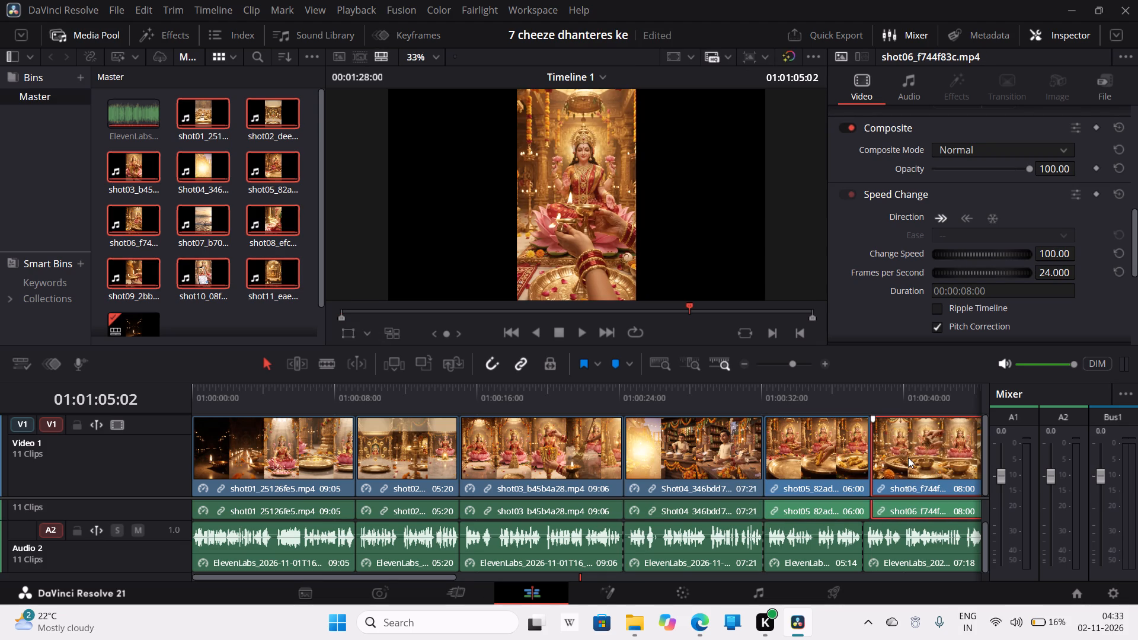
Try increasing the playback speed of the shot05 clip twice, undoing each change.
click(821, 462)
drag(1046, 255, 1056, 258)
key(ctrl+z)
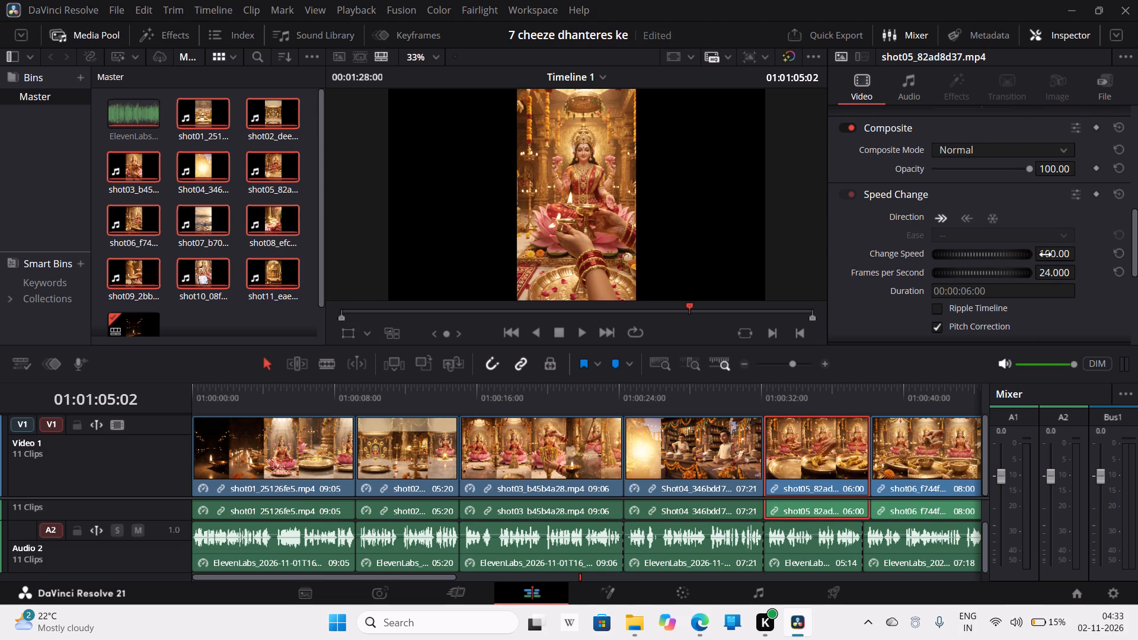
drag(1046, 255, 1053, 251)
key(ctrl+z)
Set the playback speed of the shot05 clip on Video 1 to 107%.
drag(1046, 255, 1050, 252)
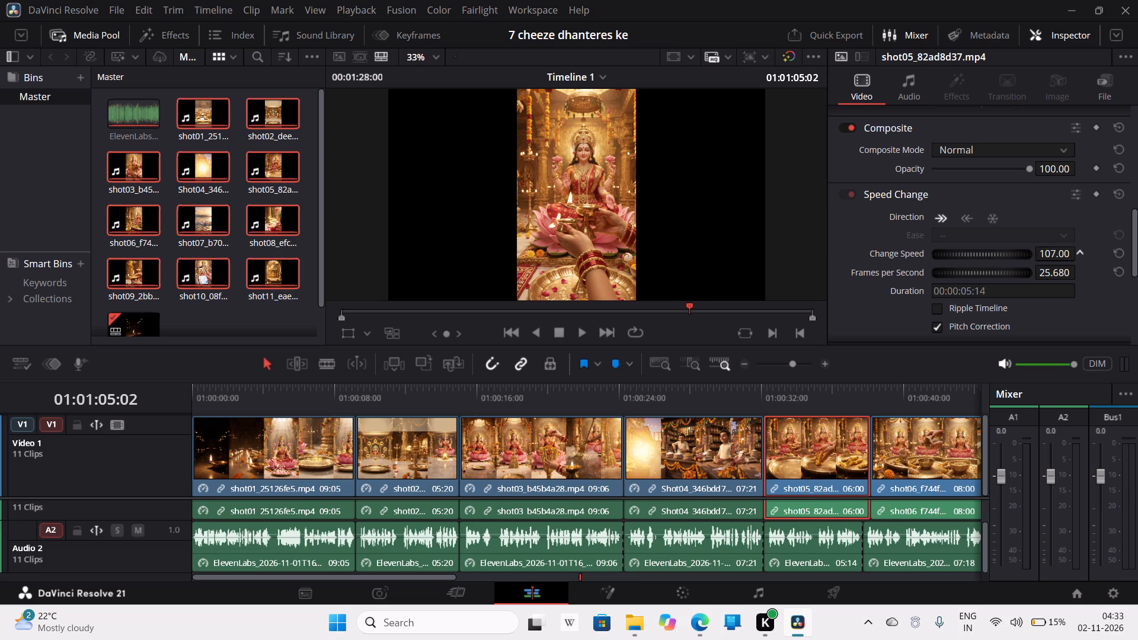
drag(1050, 252, 1053, 245)
drag(1053, 245, 1050, 246)
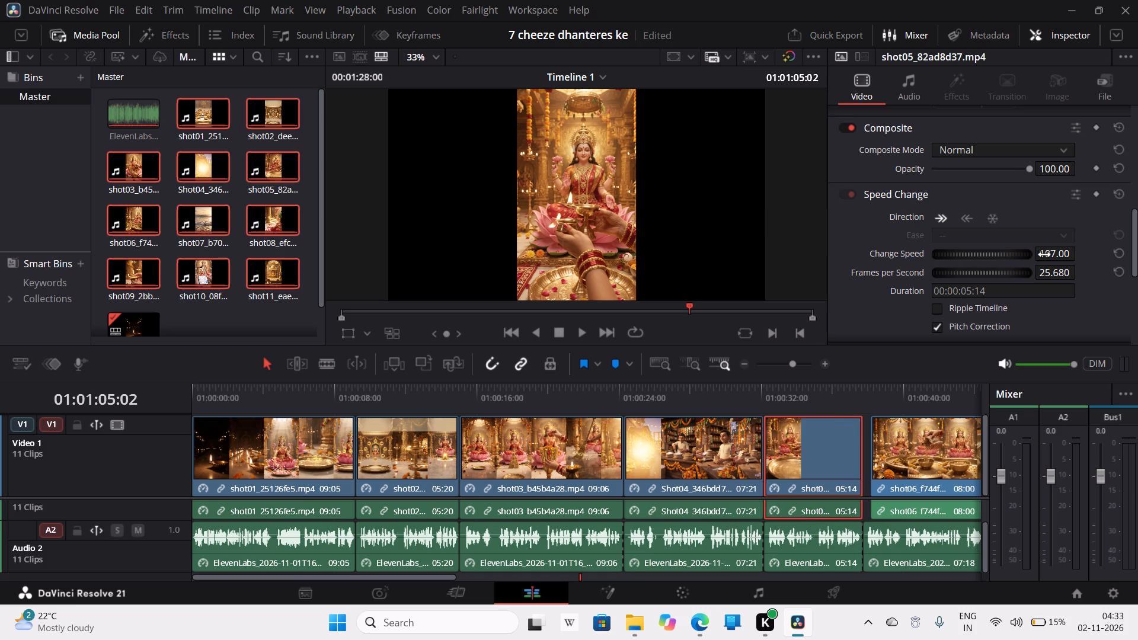
Move the shot06 clip earlier so it starts right at the end of the shortened shot05 clip.
drag(920, 459, 912, 463)
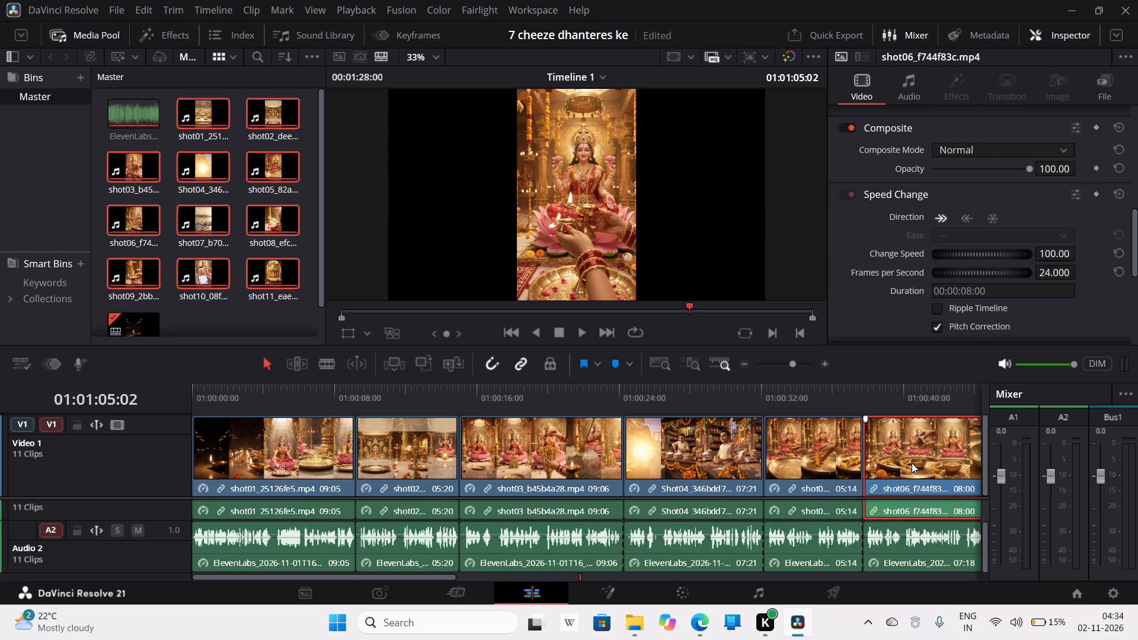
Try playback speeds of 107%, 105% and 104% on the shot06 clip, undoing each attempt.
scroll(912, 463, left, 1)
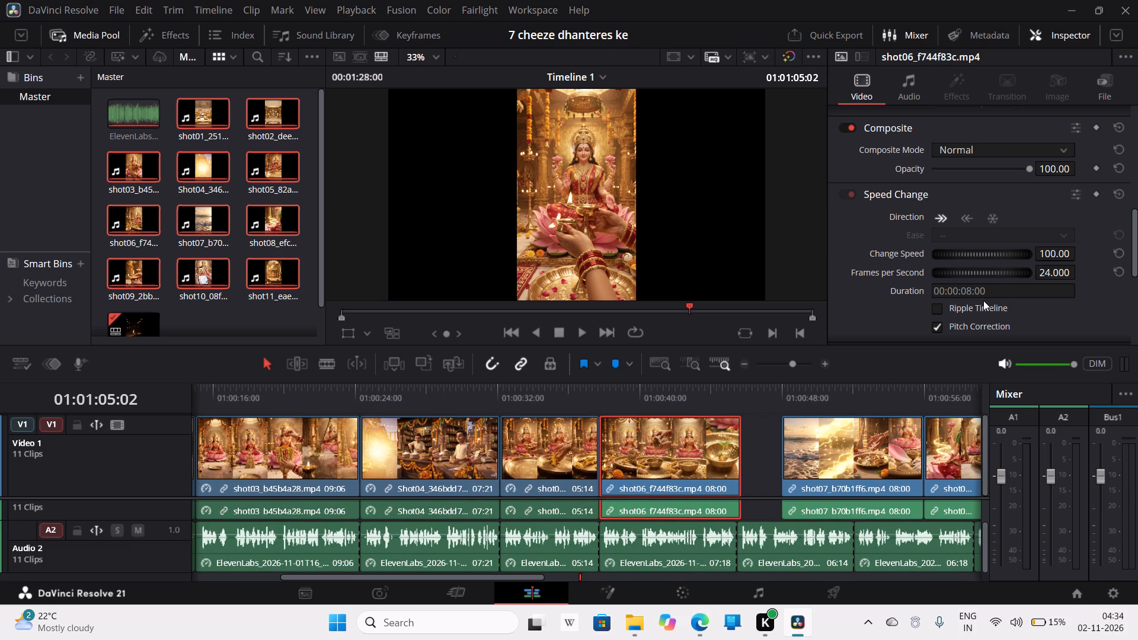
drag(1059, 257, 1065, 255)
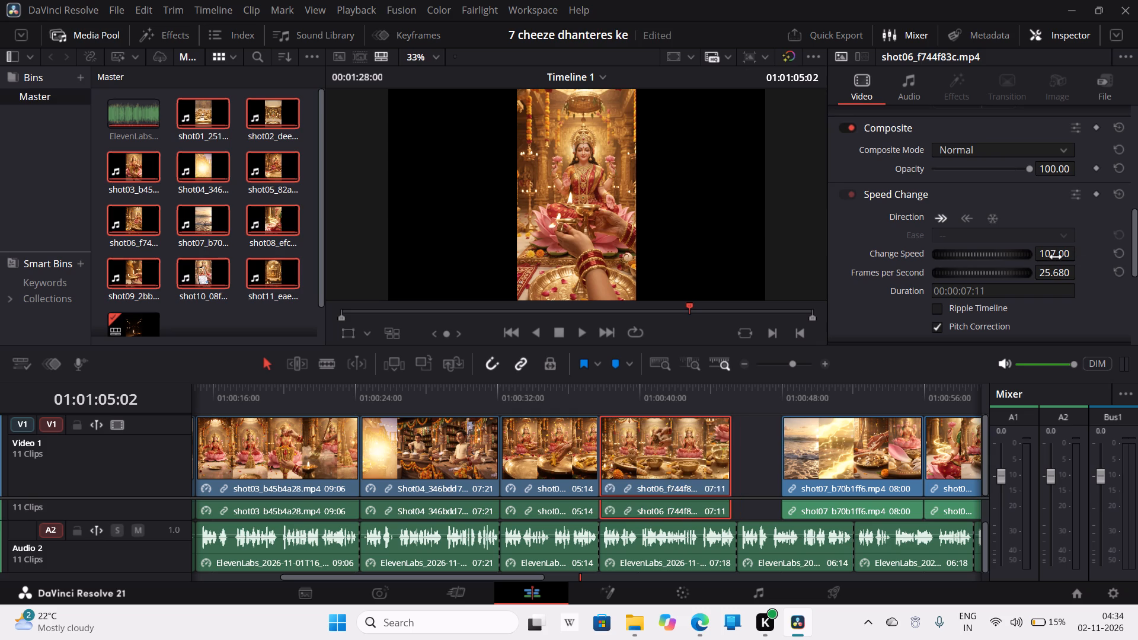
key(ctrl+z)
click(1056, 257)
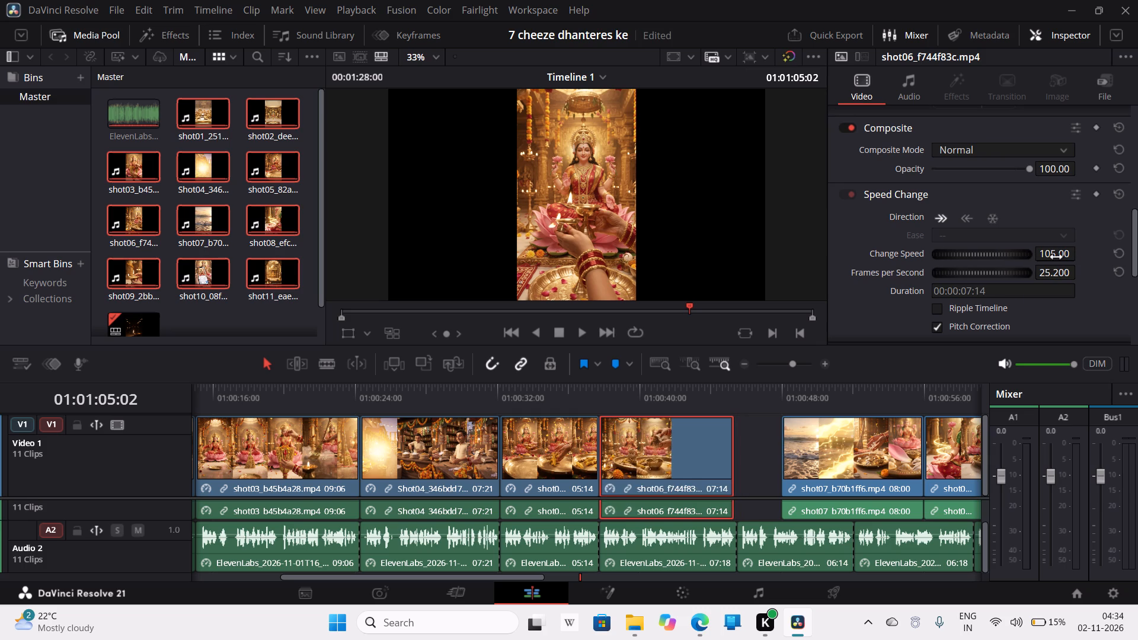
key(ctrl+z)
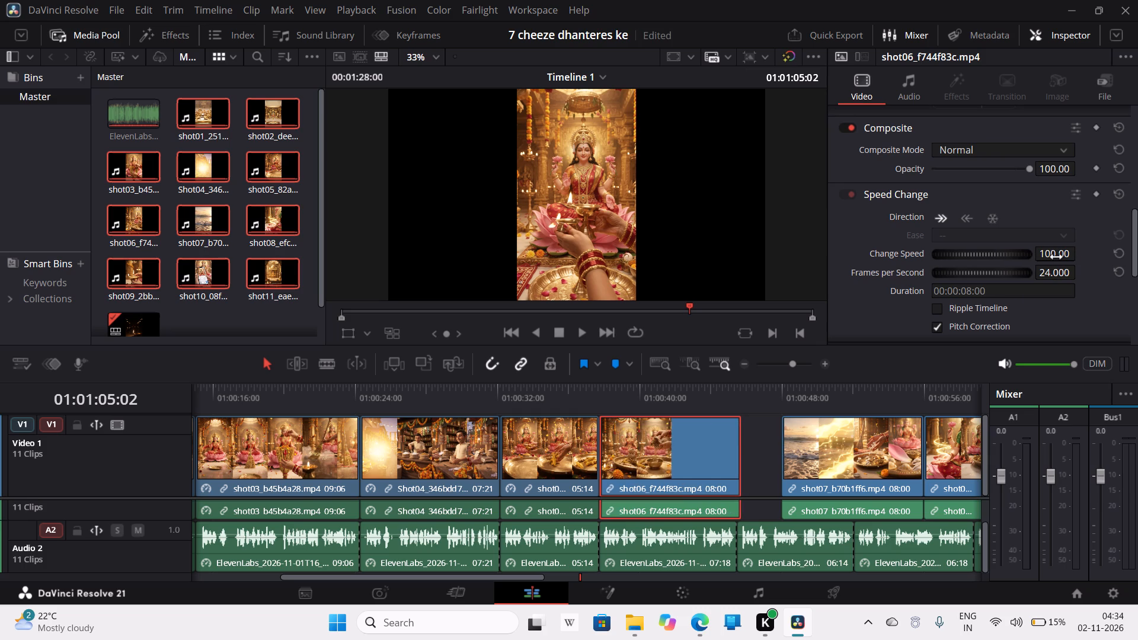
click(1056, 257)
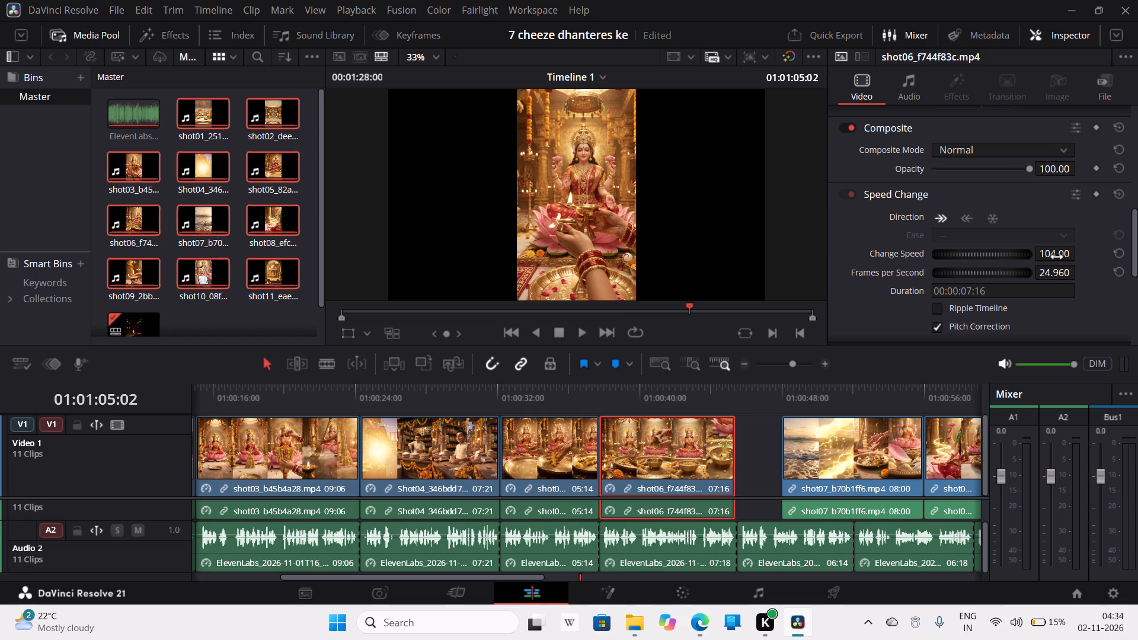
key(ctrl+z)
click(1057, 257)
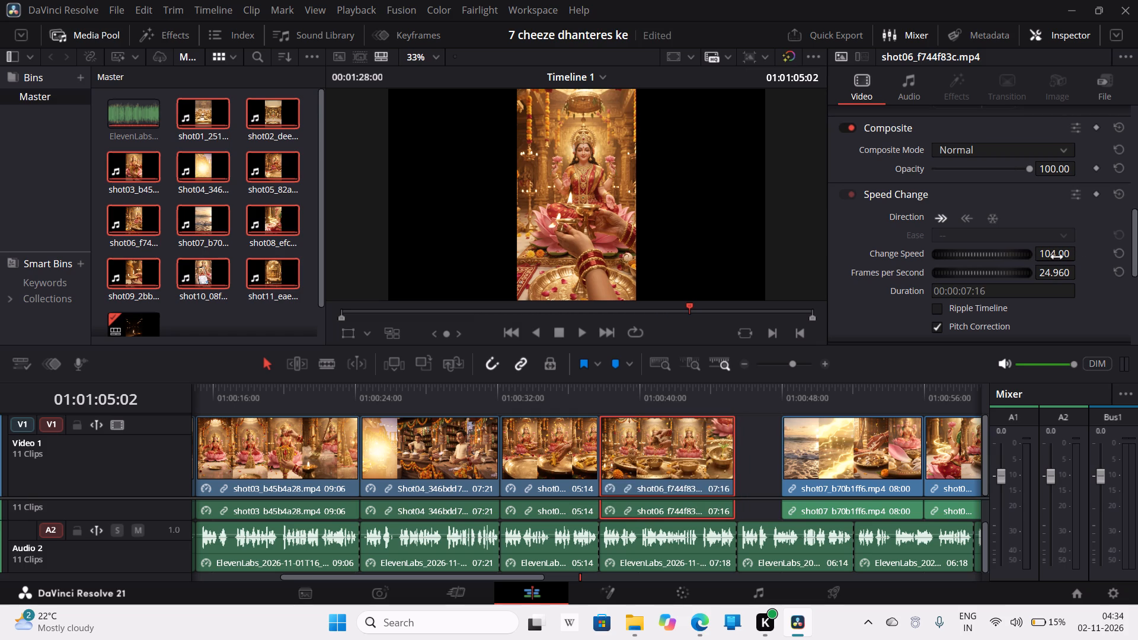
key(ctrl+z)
Set the playback speed of the shot06 clip on Video 1 to 103%.
click(1057, 257)
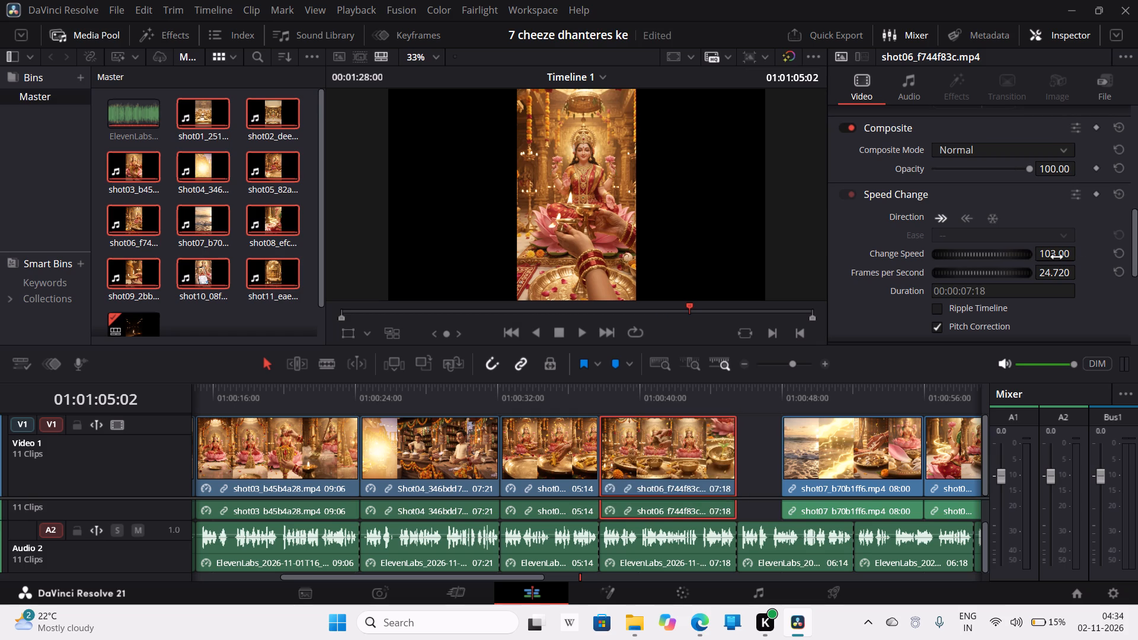
Move the shot07 clip earlier so it starts right at the end of the shot06 clip.
drag(868, 455, 825, 458)
Increase the playback speed of the shot07 clip on Video 1 in stages to 120%.
click(848, 466)
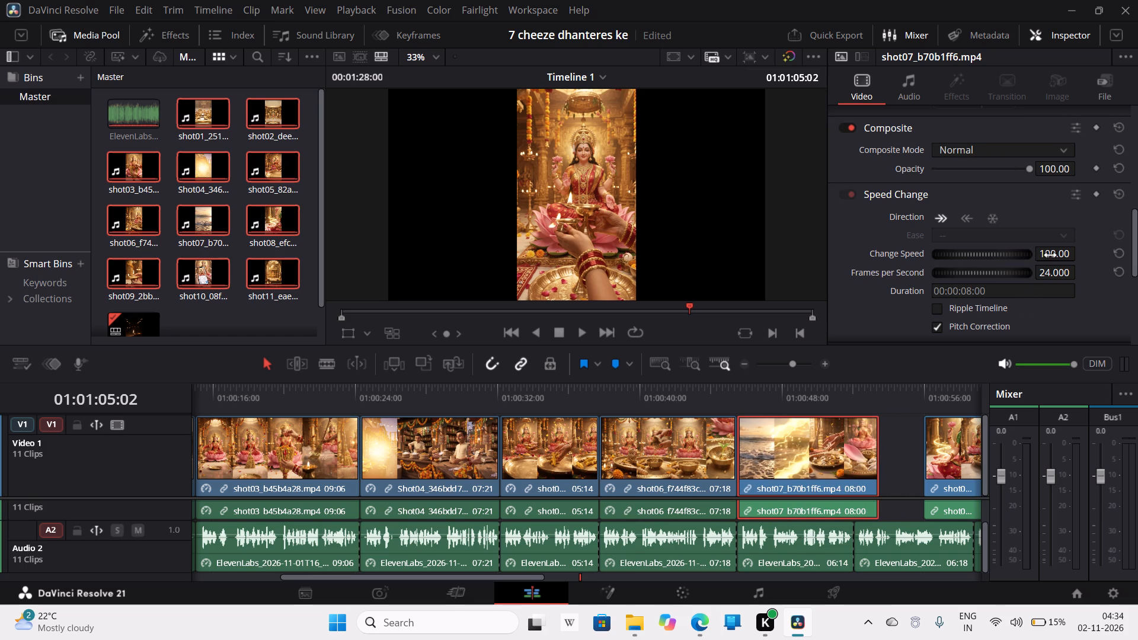
drag(1050, 255, 1059, 255)
click(1051, 255)
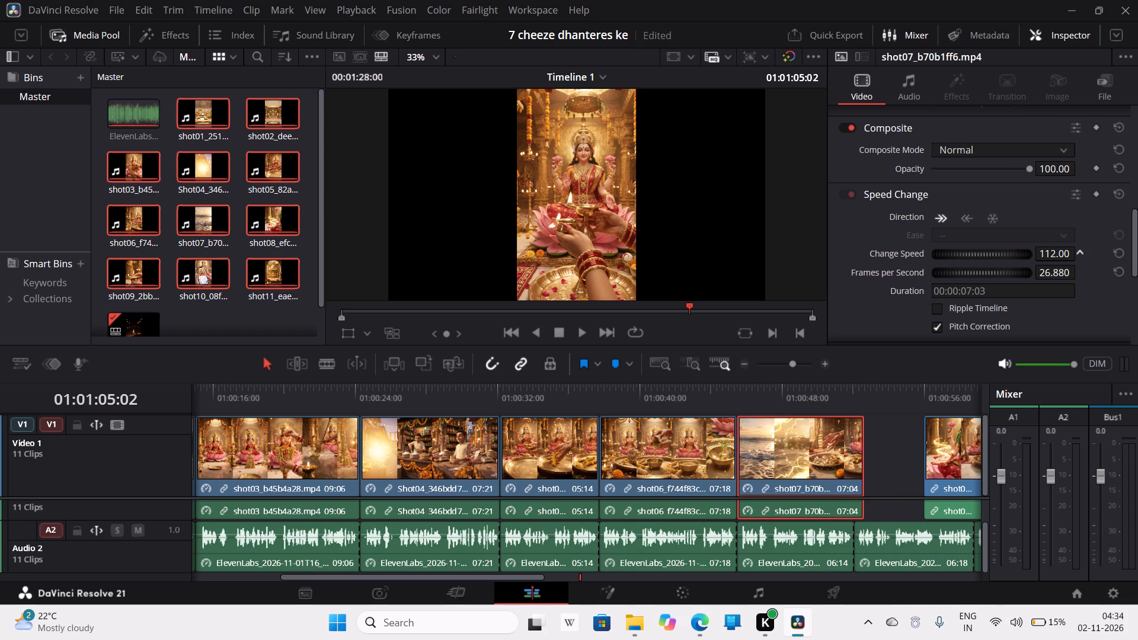
click(1051, 255)
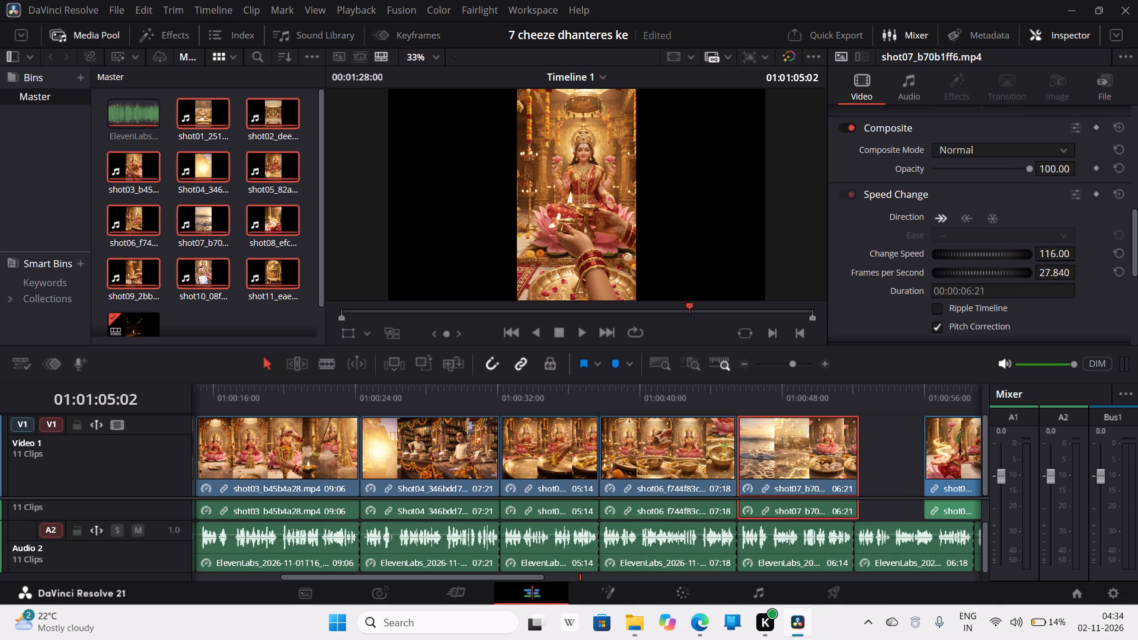
click(1051, 255)
click(1051, 255)
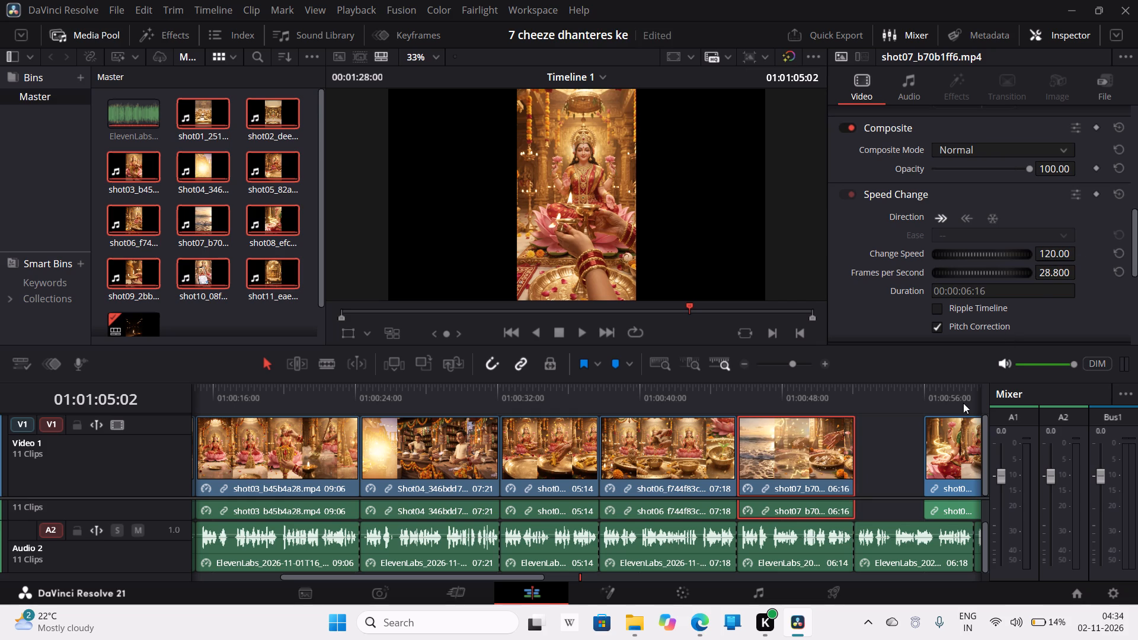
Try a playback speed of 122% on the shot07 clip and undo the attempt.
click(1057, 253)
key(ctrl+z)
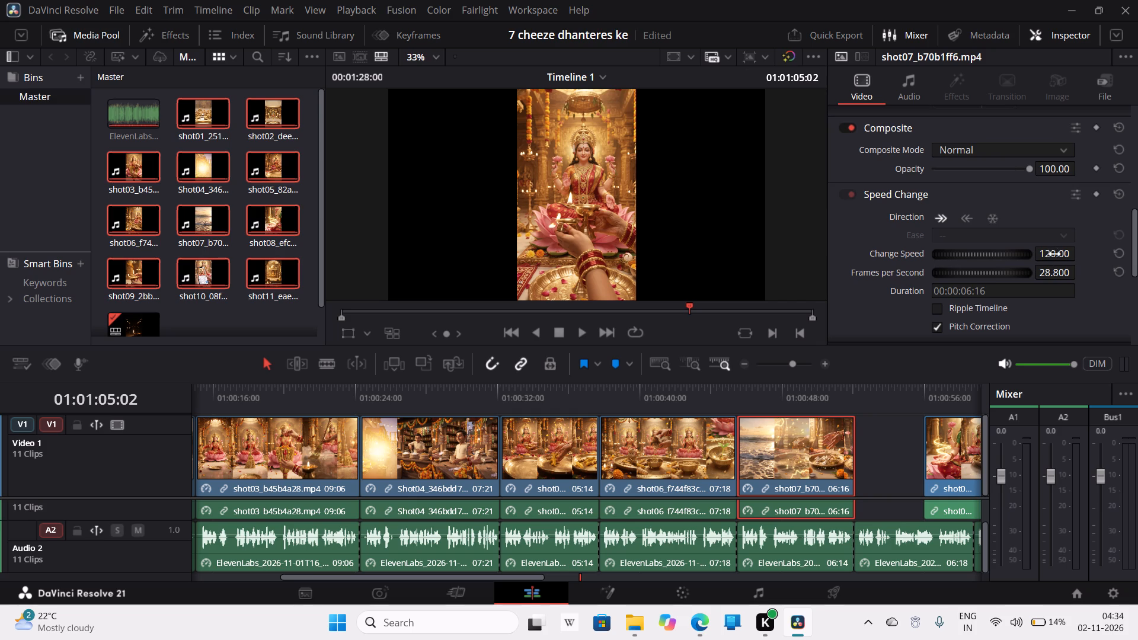
Set the playback speed of the shot07 clip on Video 1 to 121%.
double_click(1054, 254)
click(1054, 253)
key(BackSpace)
key(1)
key(Return)
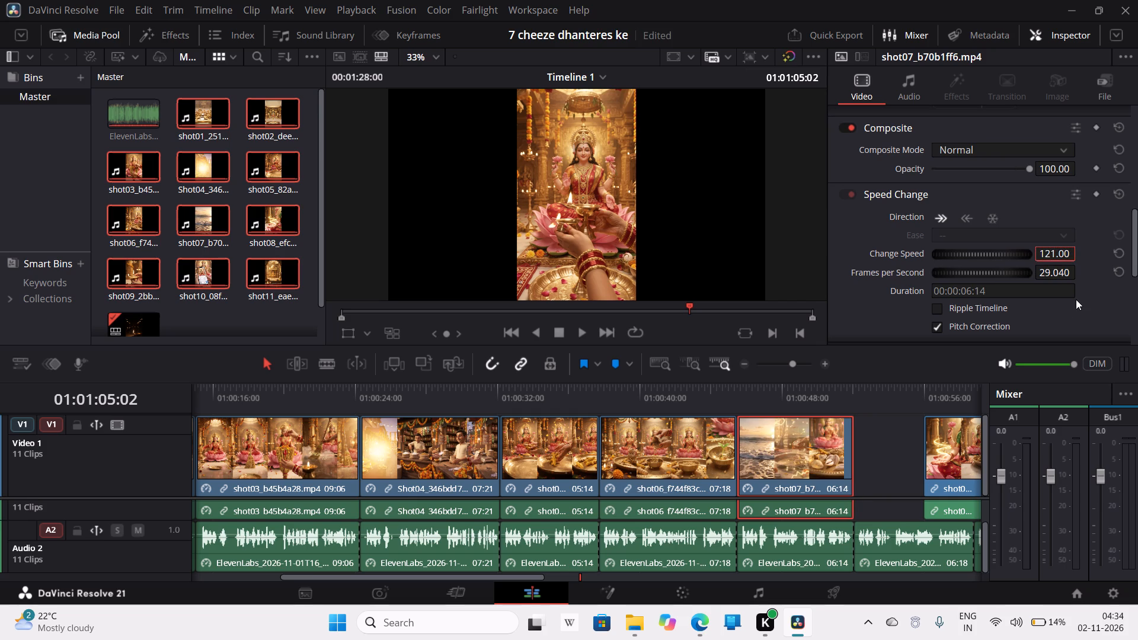
Move the shot08 clip earlier so it starts right at the end of the shot07 clip.
scroll(862, 462, left, 1)
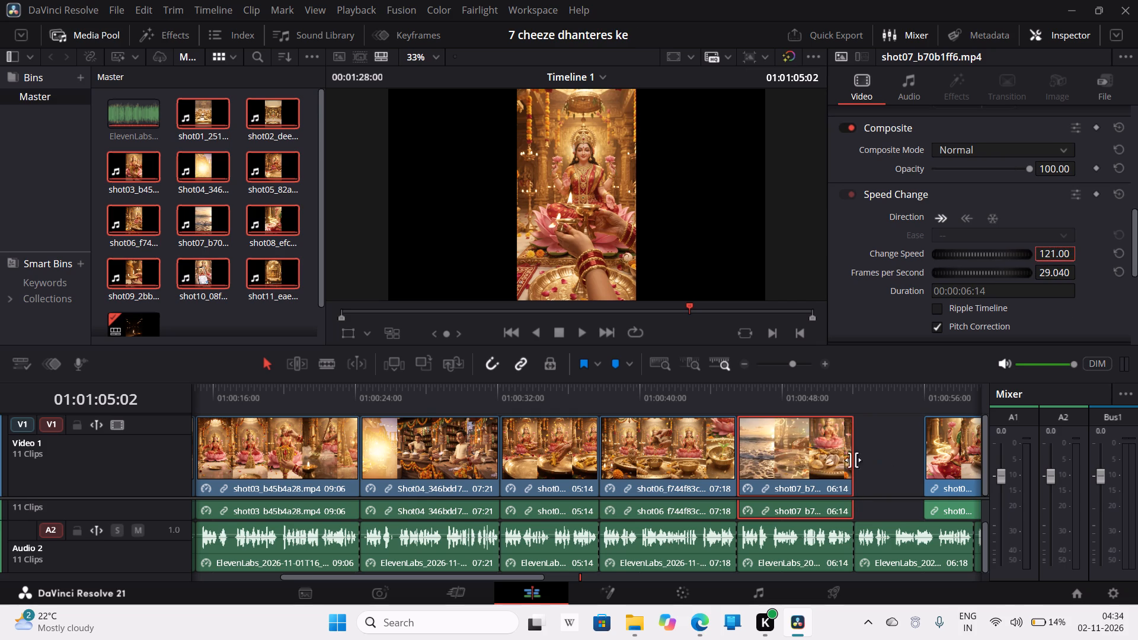
scroll(853, 460, left, 1)
drag(762, 473, 683, 477)
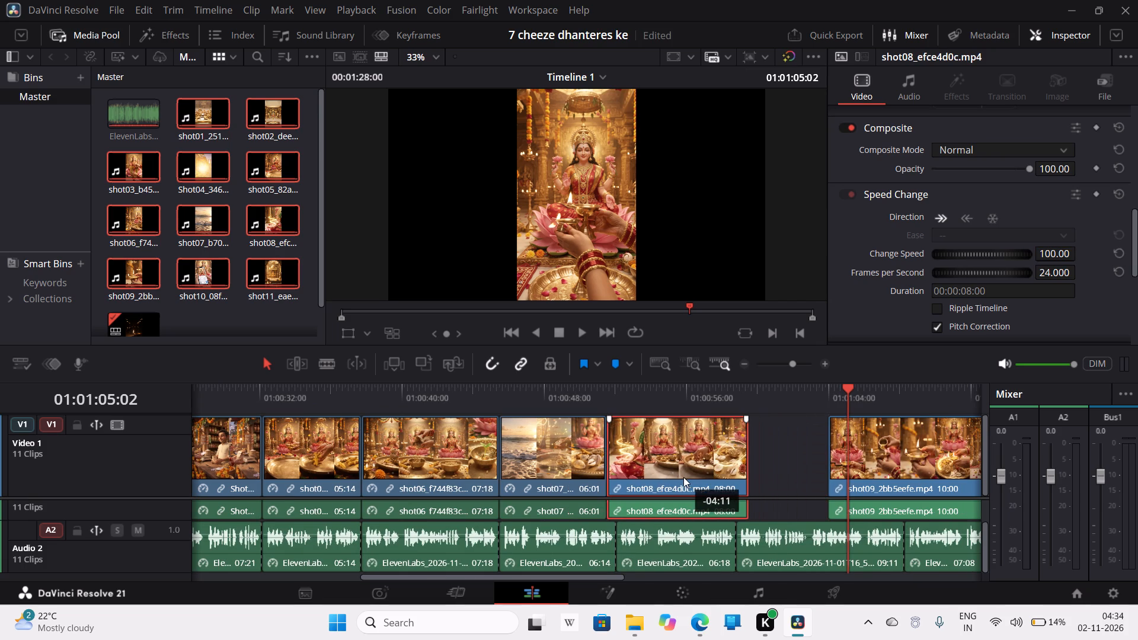
drag(683, 477, 692, 479)
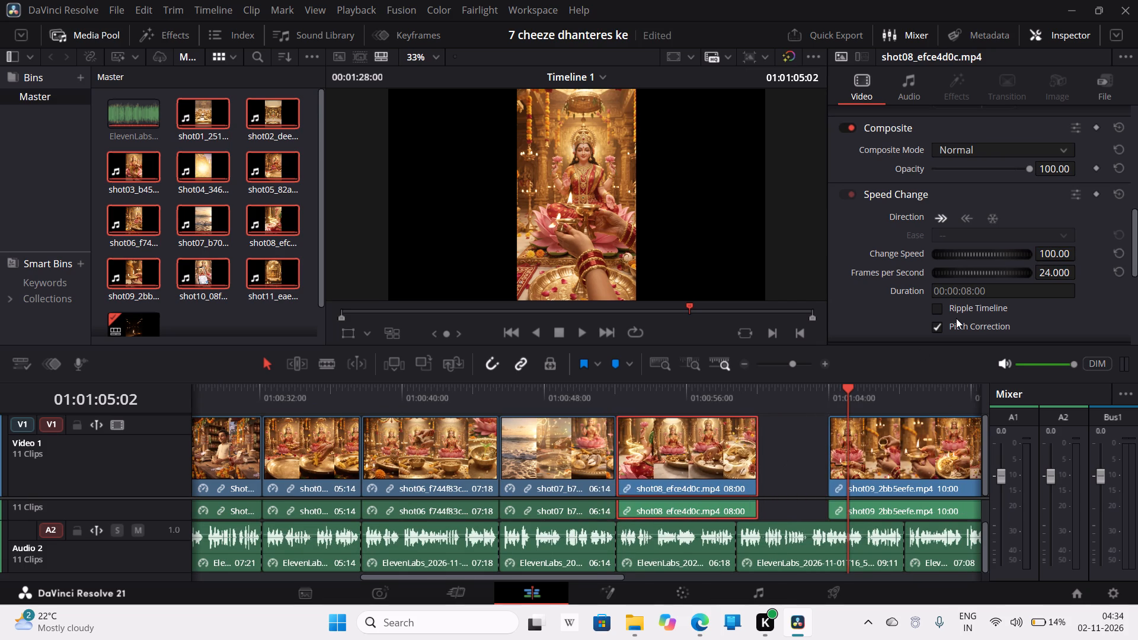
Increase the playback speed of the shot08 clip on Video 1 in stages to 118%.
drag(1050, 260, 1057, 259)
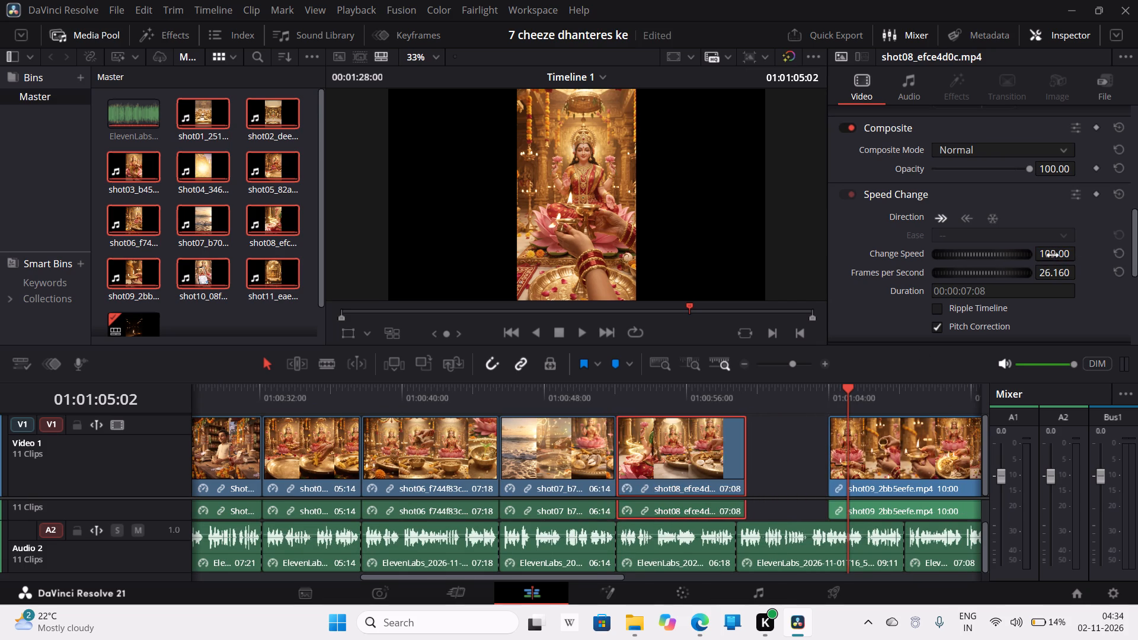
click(1060, 252)
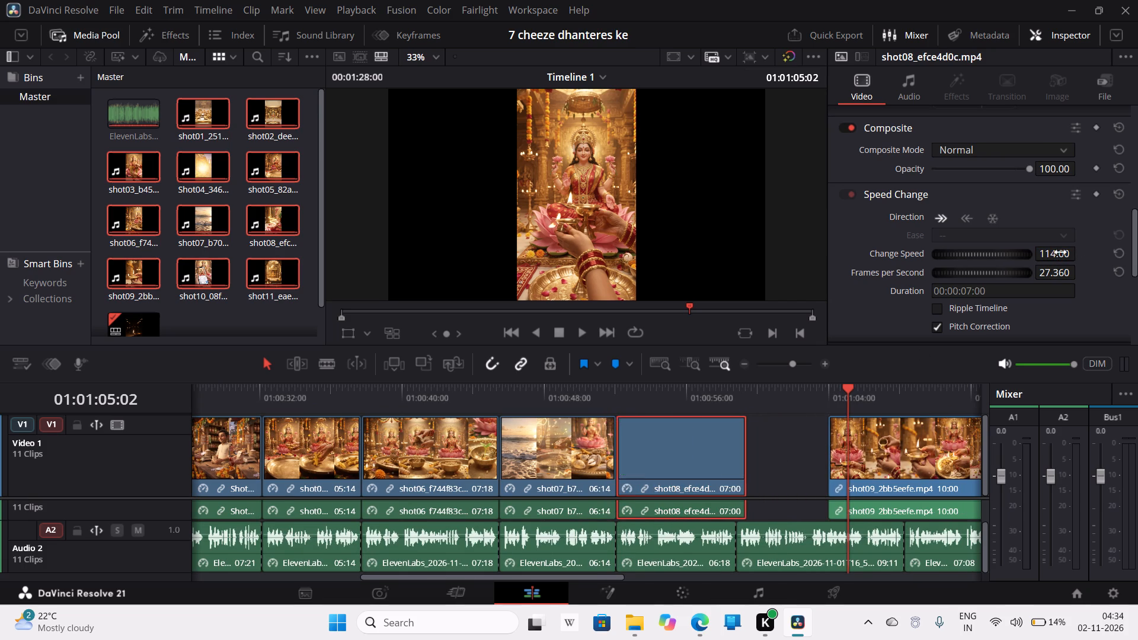
click(1054, 254)
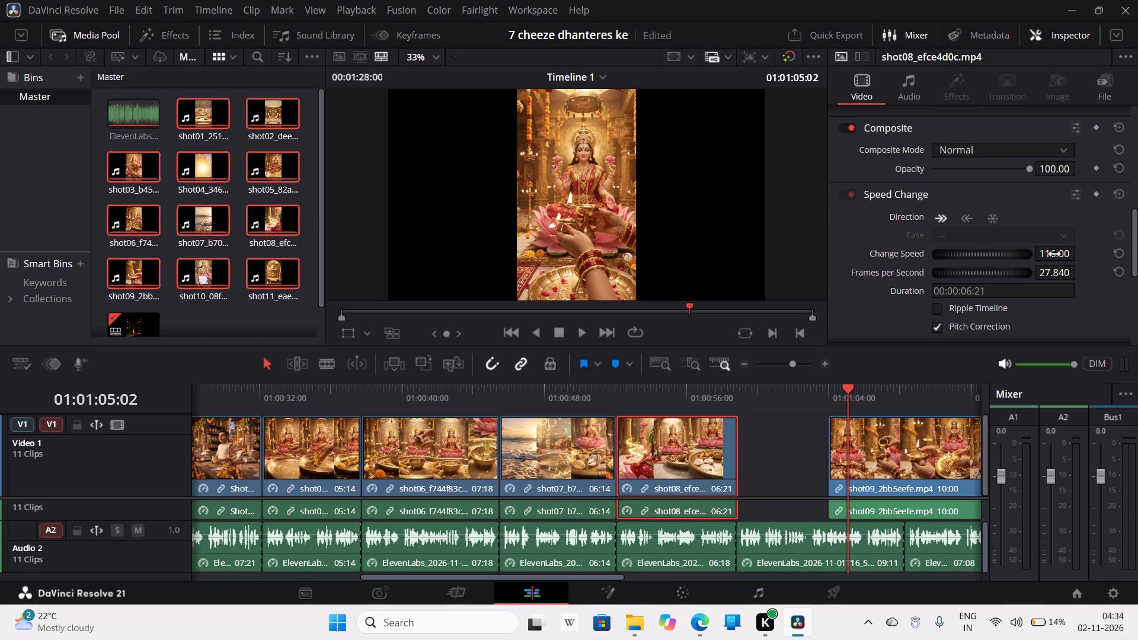
click(1054, 254)
click(786, 473)
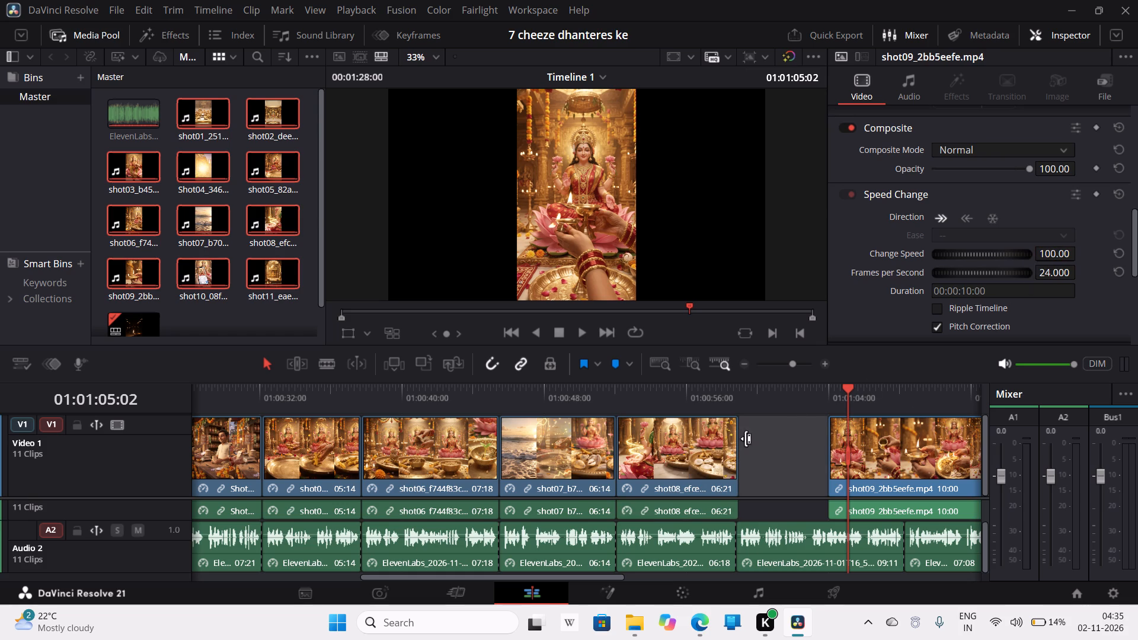
click(697, 475)
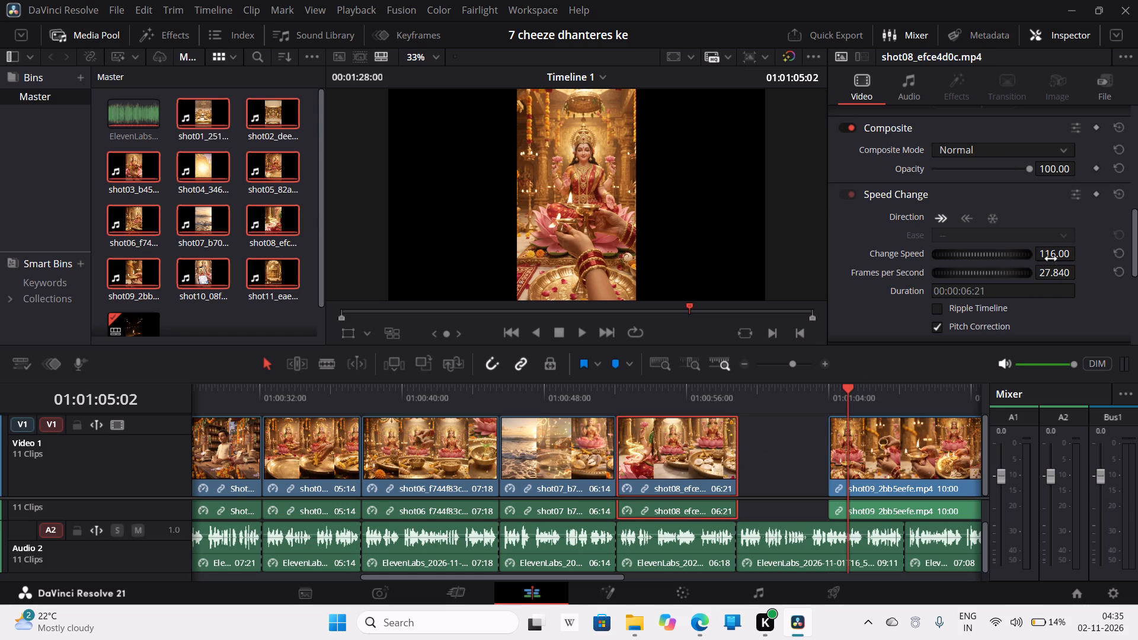
click(1051, 255)
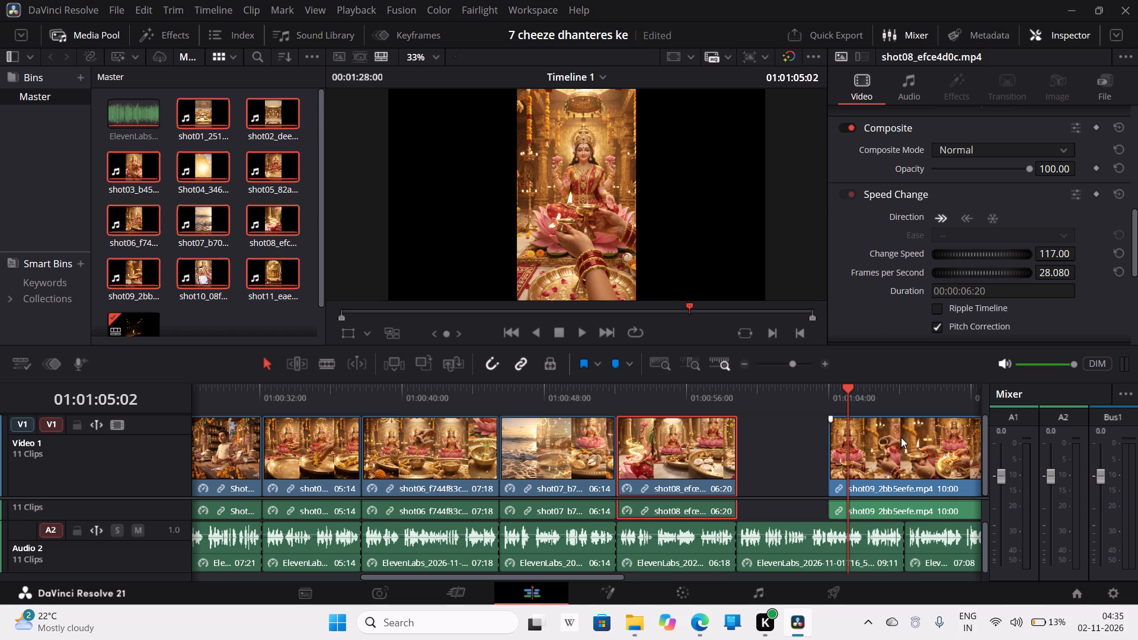
click(1050, 254)
Move the shot09 clip earlier so it starts right at the end of the shot08 clip.
drag(922, 457, 886, 463)
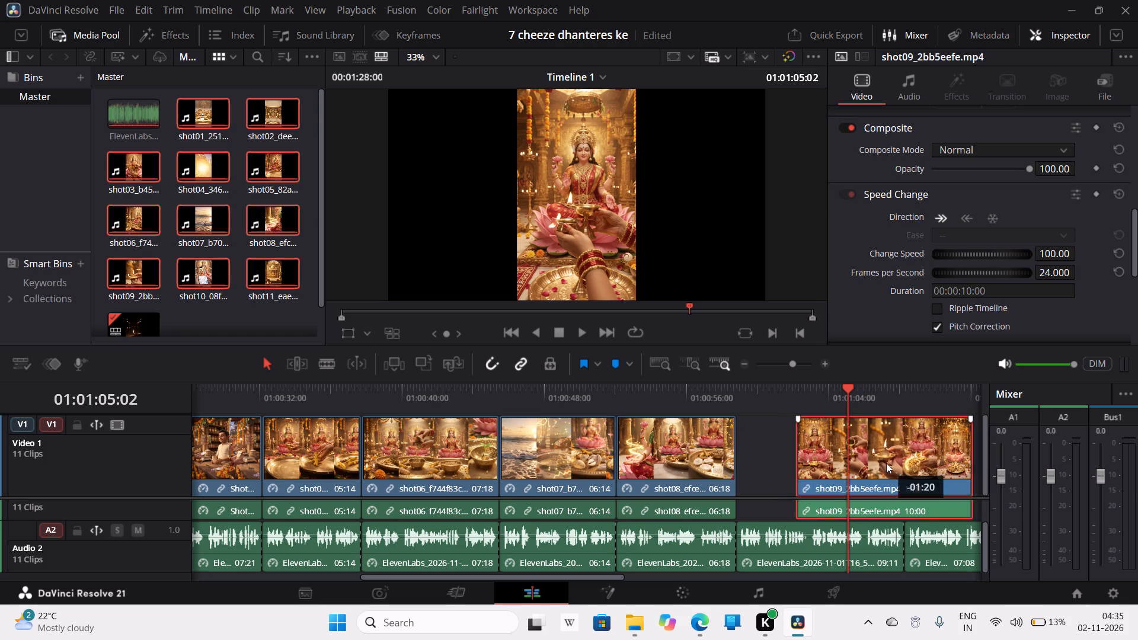
drag(886, 463, 833, 475)
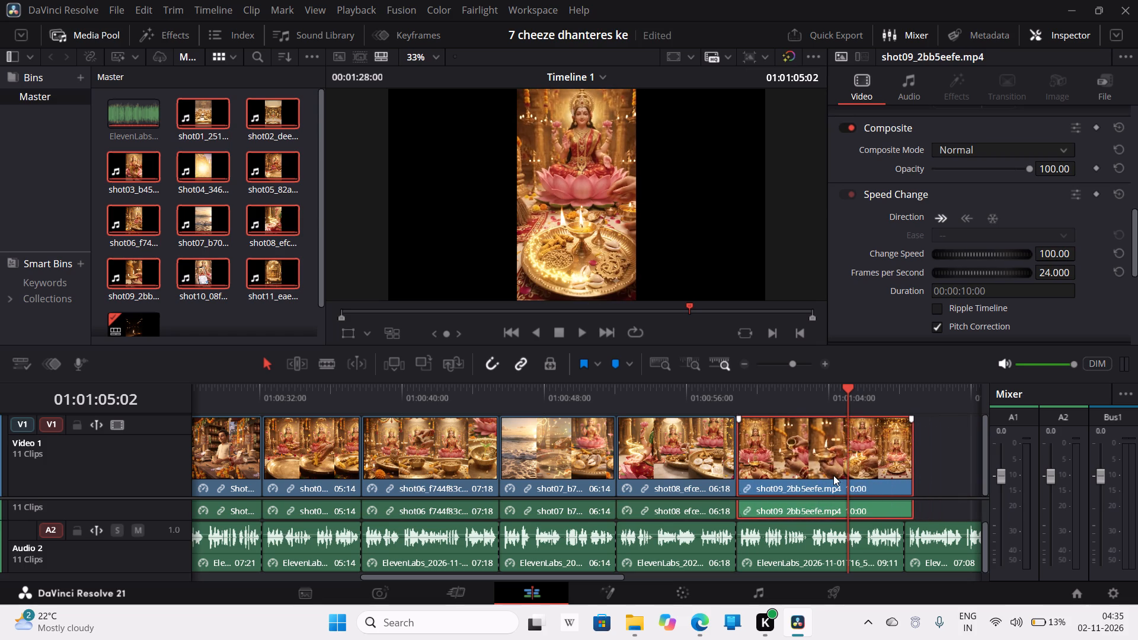
Raise the playback speed of the shot09 clip to 105% and trim its end to a duration of 09:11.
scroll(864, 476, left, 2)
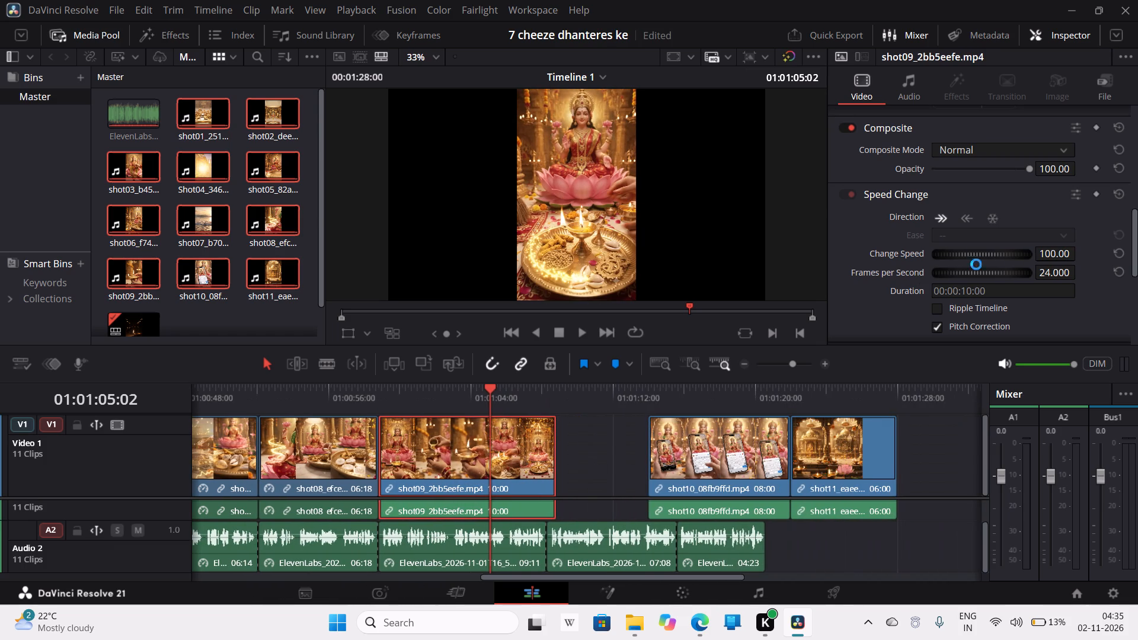
click(1050, 251)
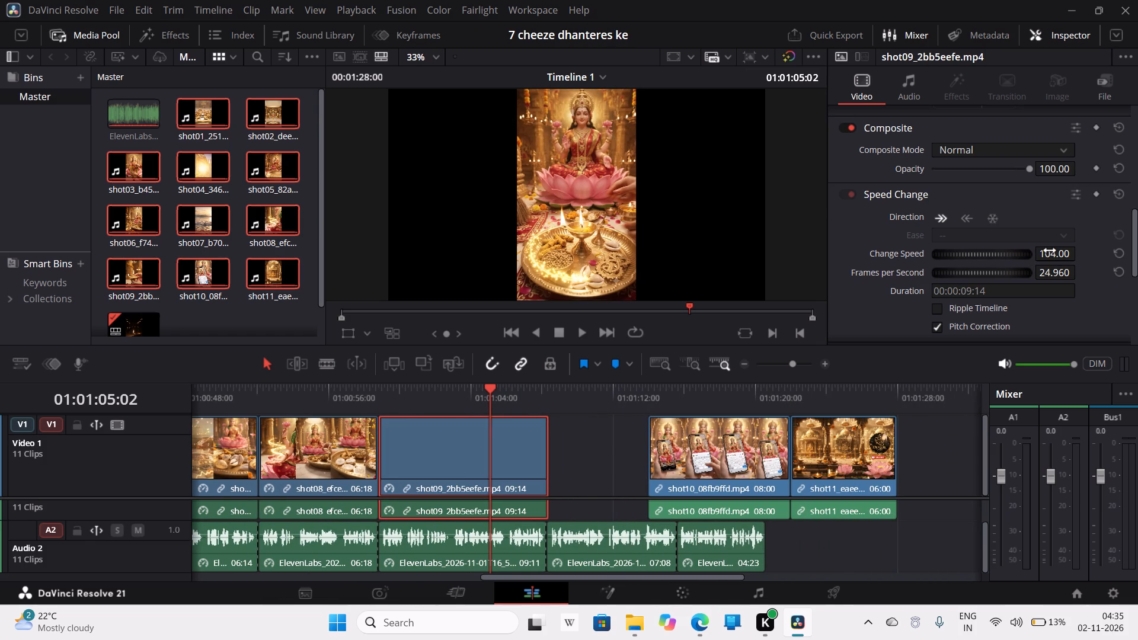
click(1050, 251)
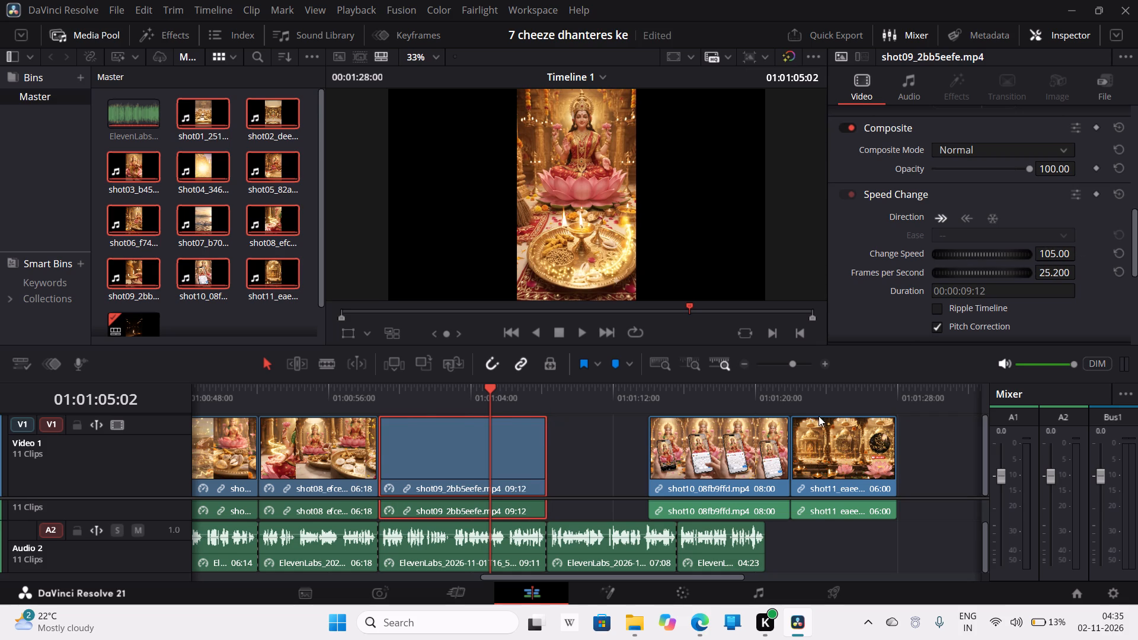
click(541, 465)
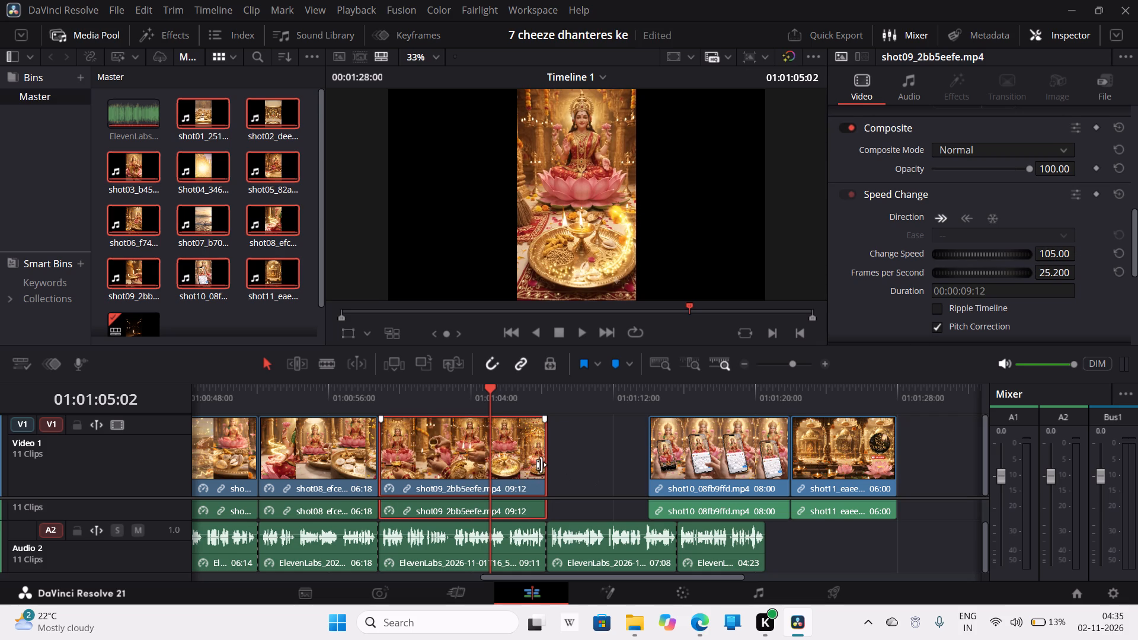
Close the gaps on Video 1 by moving the shot10 clip against shot09's end and the shot11 clip against shot10's end.
click(742, 485)
drag(739, 483, 701, 487)
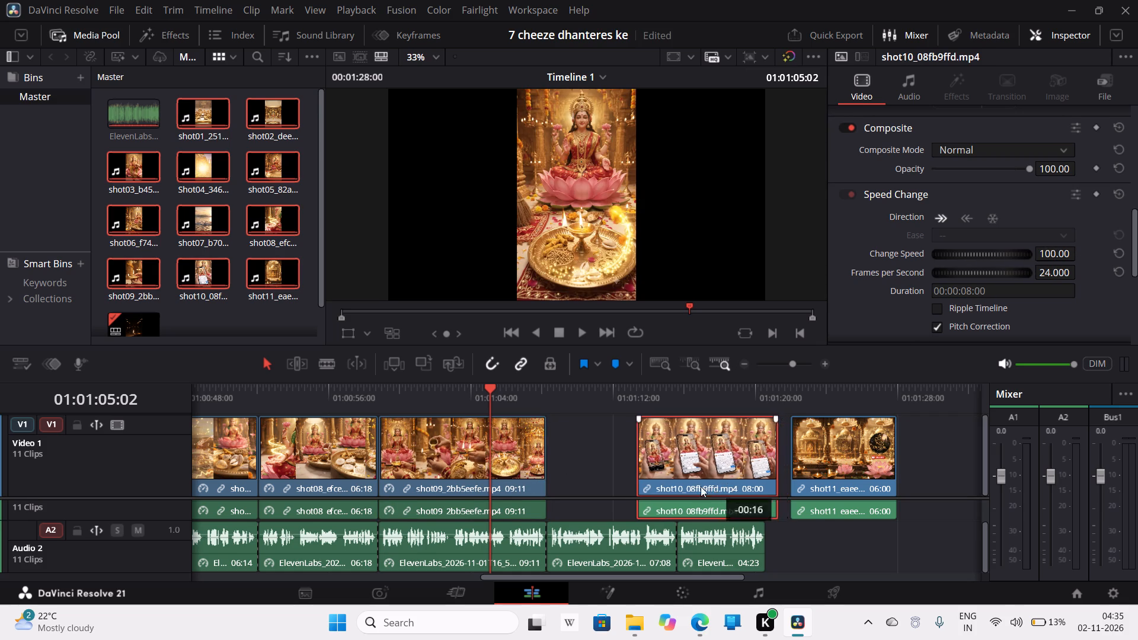
drag(701, 487, 635, 492)
drag(872, 471, 824, 474)
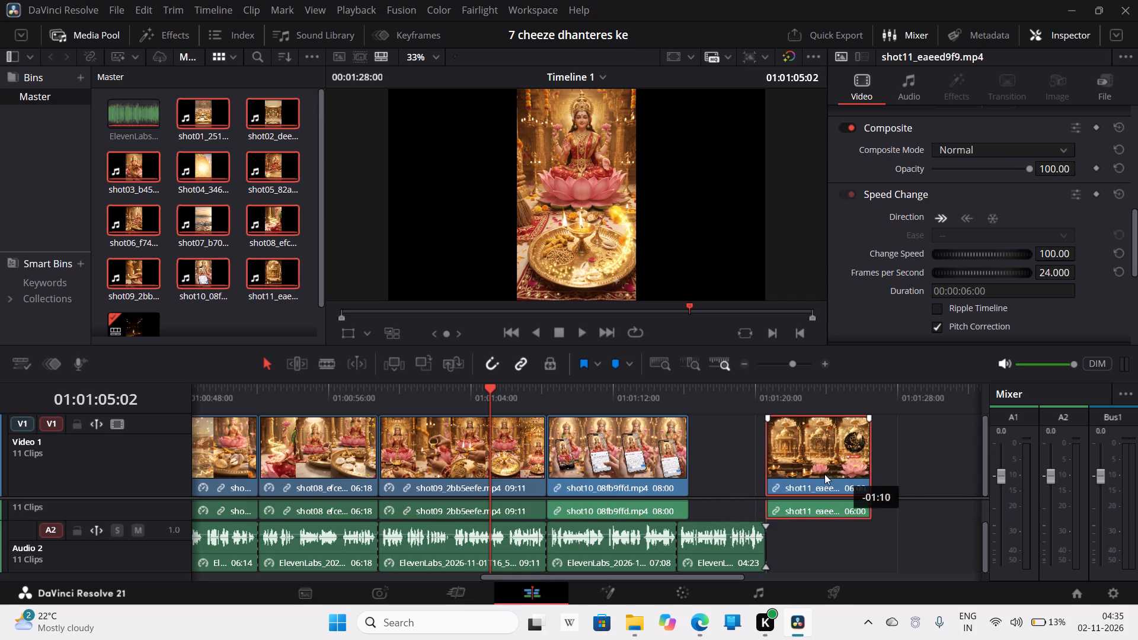
drag(824, 474, 779, 482)
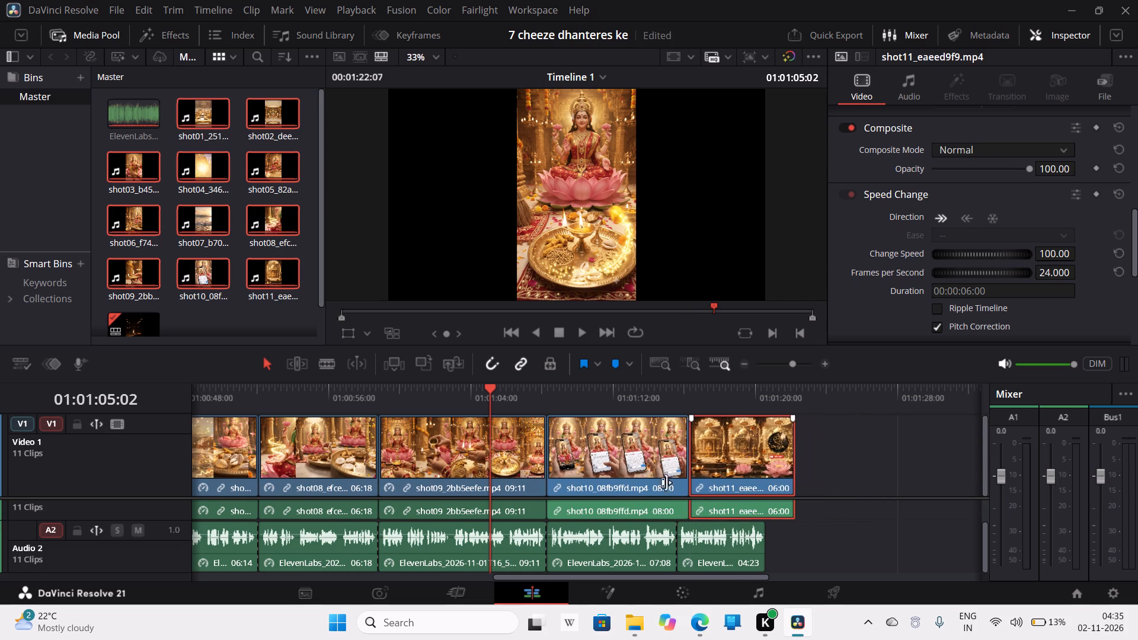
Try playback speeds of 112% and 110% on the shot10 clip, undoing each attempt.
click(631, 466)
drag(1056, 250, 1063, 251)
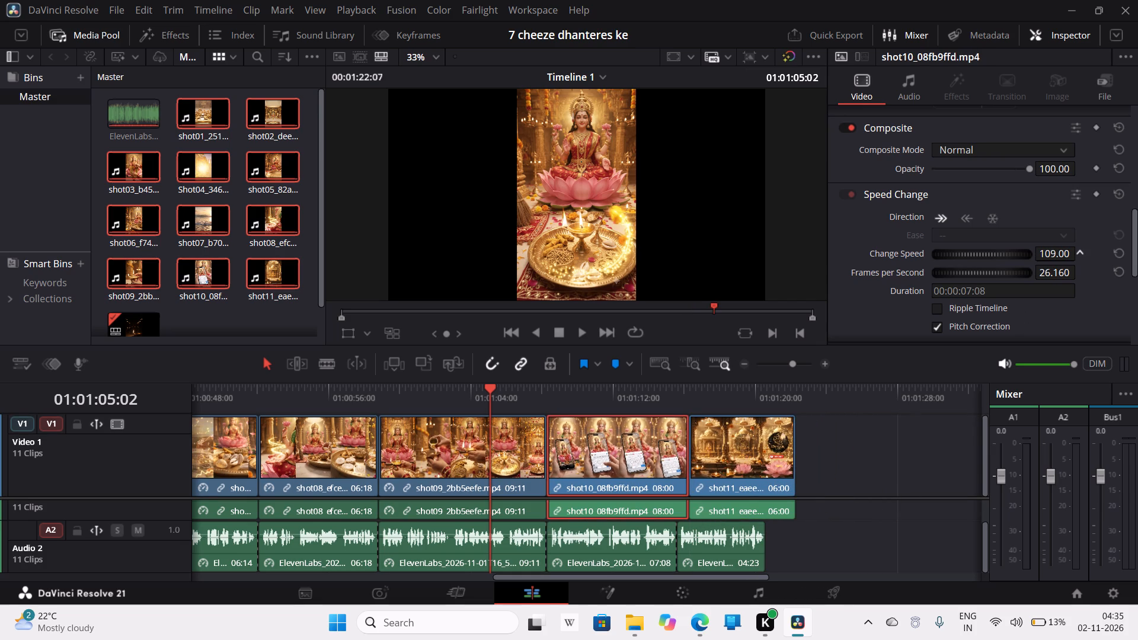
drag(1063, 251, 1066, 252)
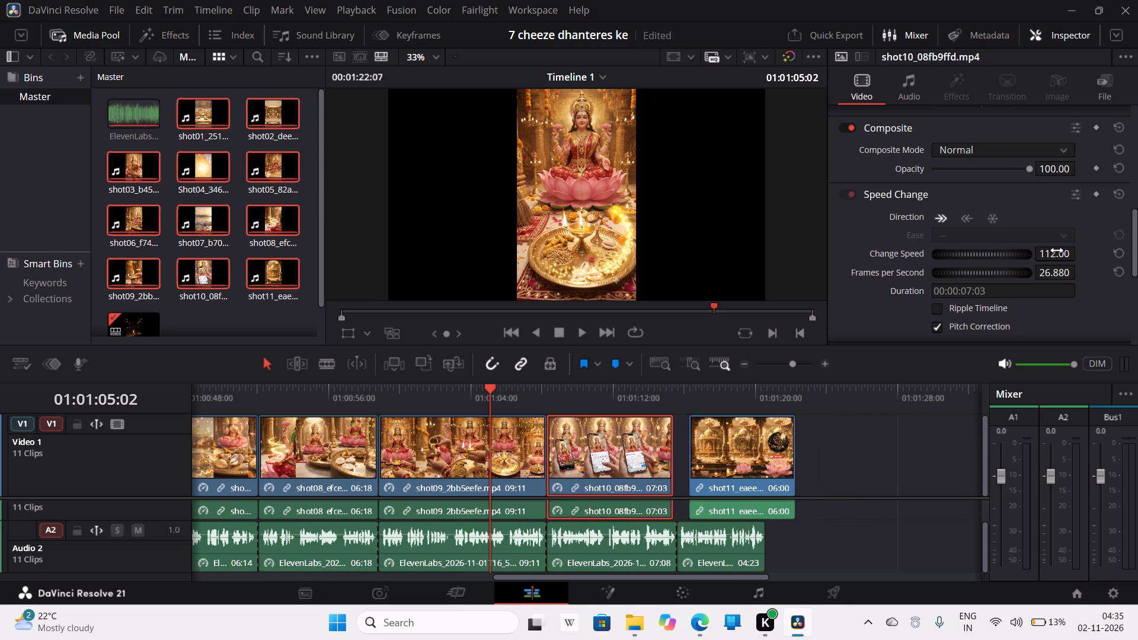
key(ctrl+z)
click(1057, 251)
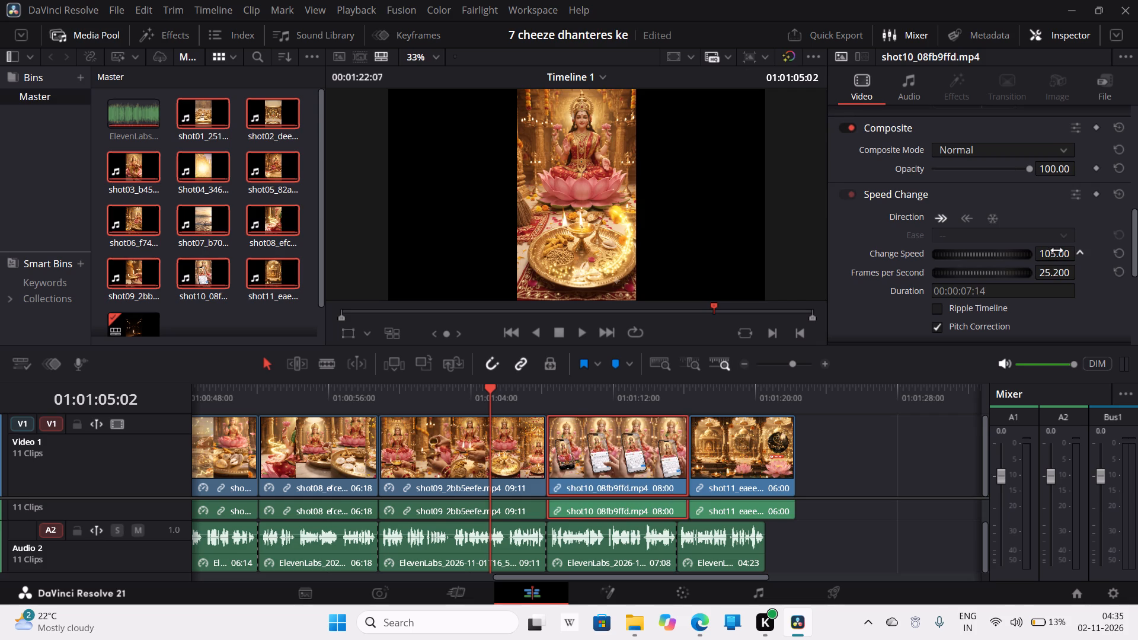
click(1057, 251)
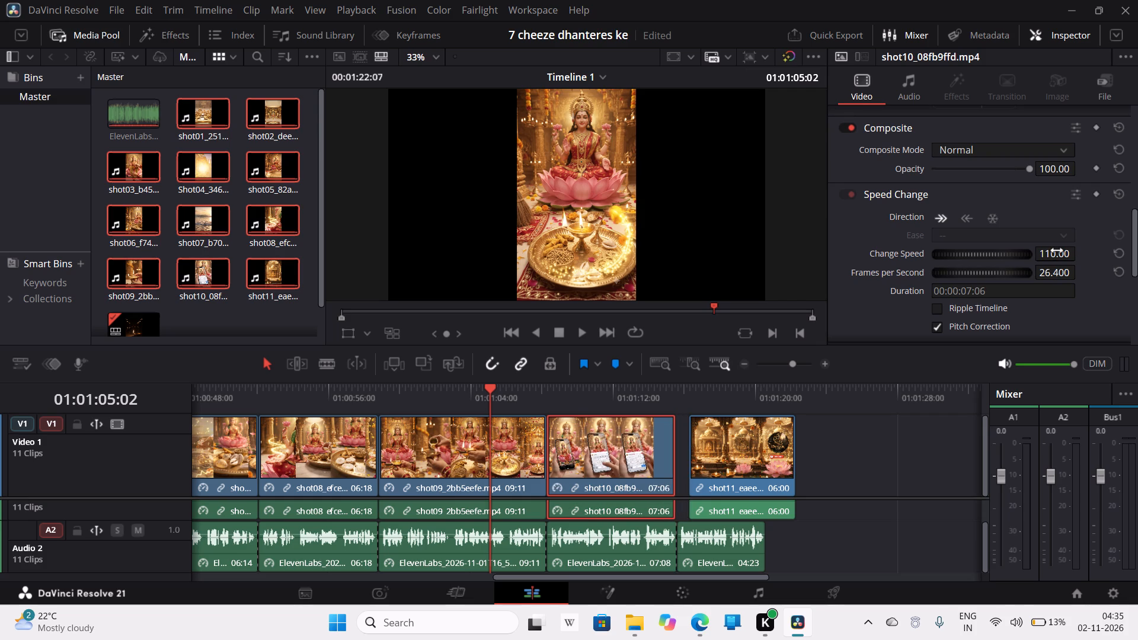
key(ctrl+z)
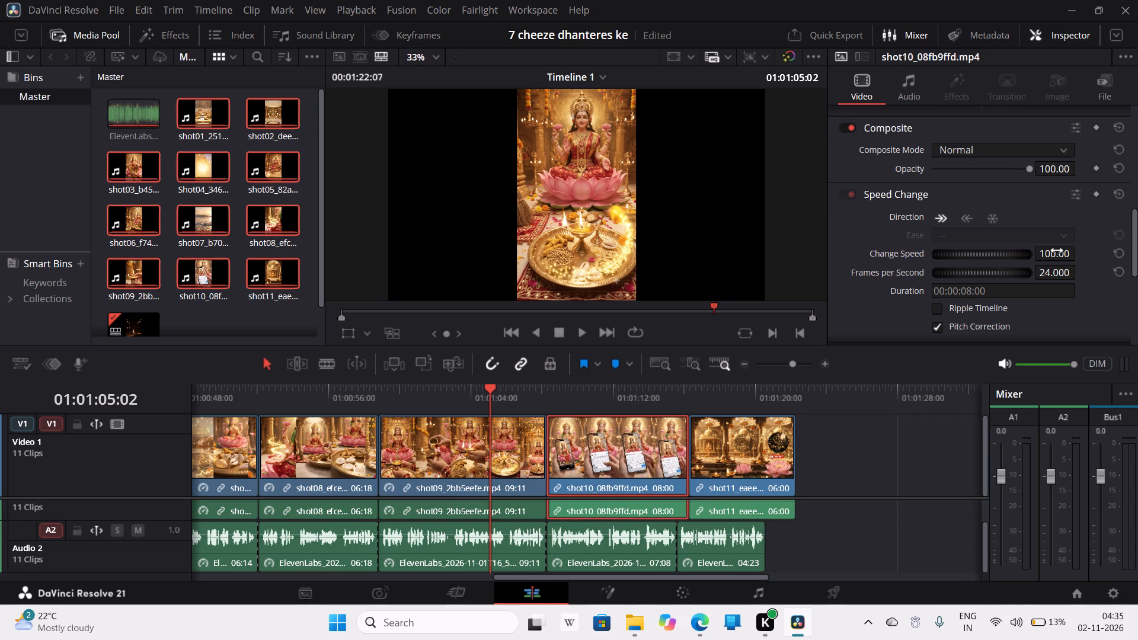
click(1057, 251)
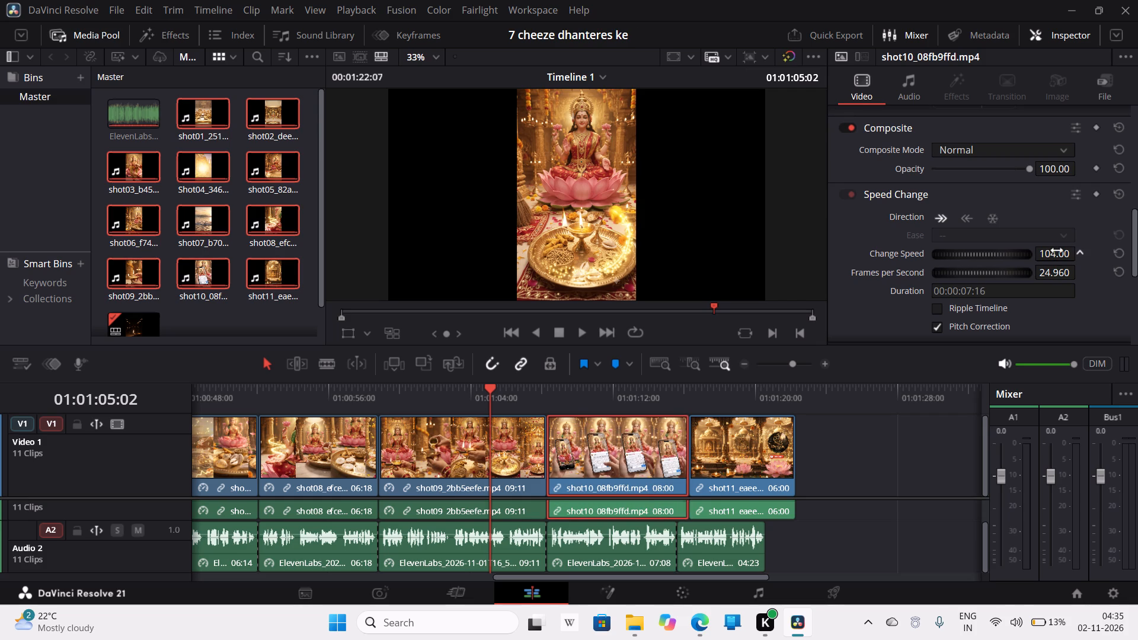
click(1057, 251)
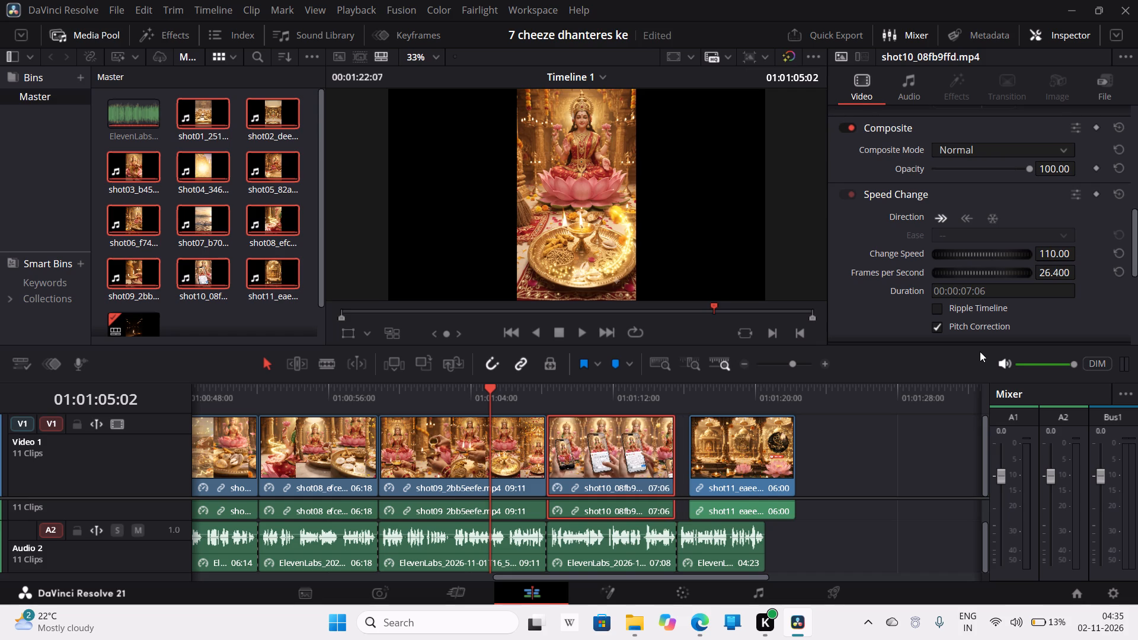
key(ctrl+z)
Raise the playback speed of the shot10 clip to 108% and trim its end to a duration of 07:08.
click(1057, 255)
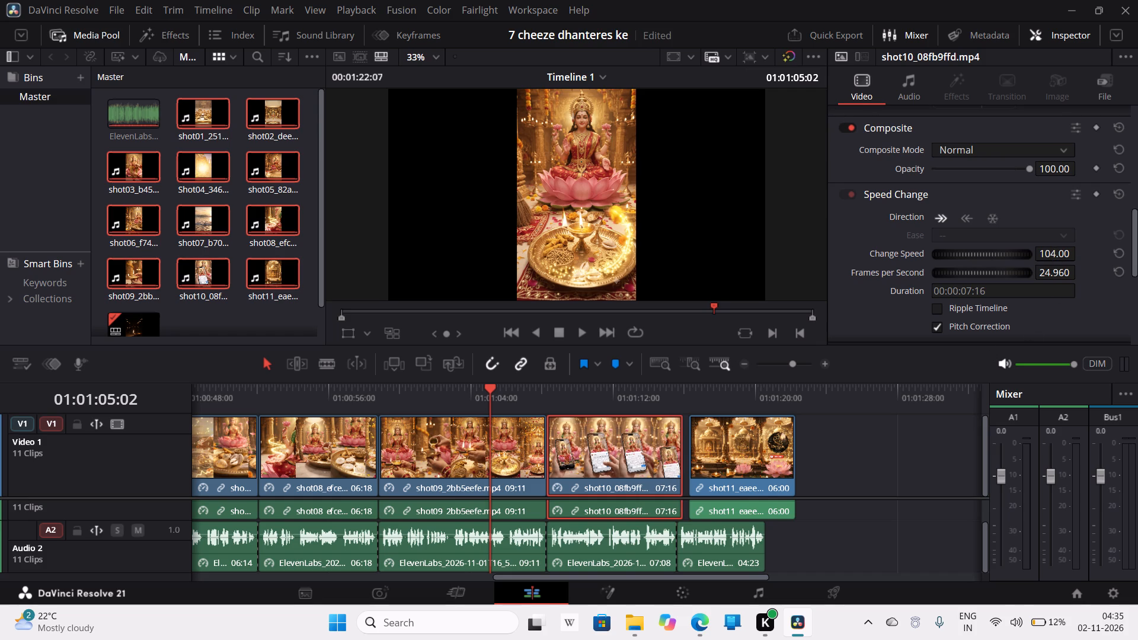
click(1057, 255)
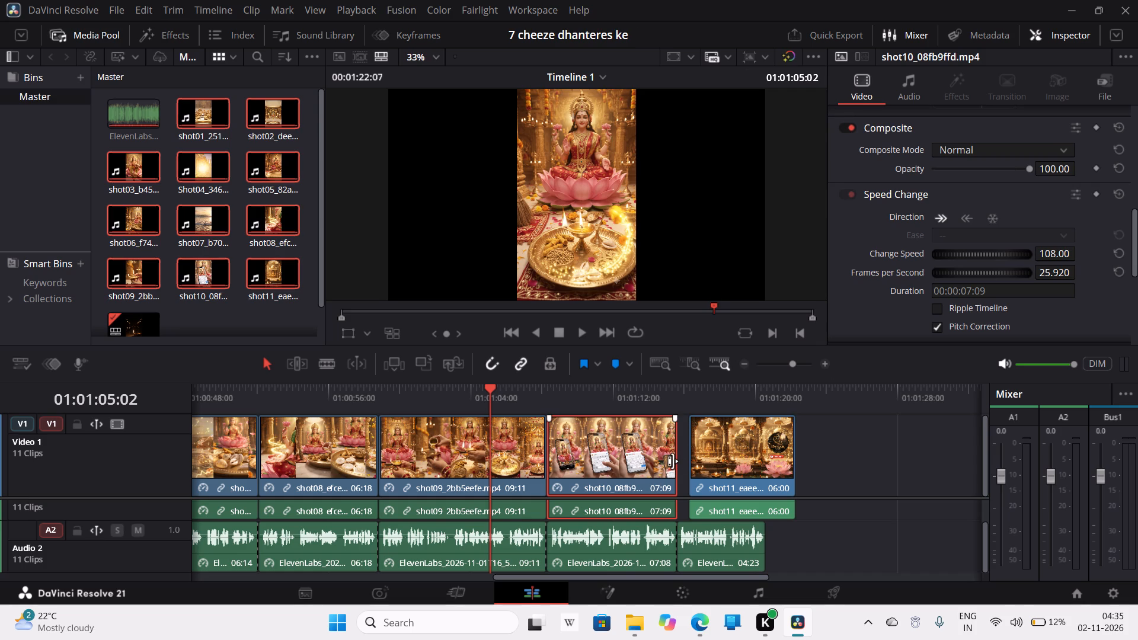
click(673, 461)
Move the shot11 clip earlier so it starts right at the end of the shortened shot10 clip.
drag(737, 448, 725, 450)
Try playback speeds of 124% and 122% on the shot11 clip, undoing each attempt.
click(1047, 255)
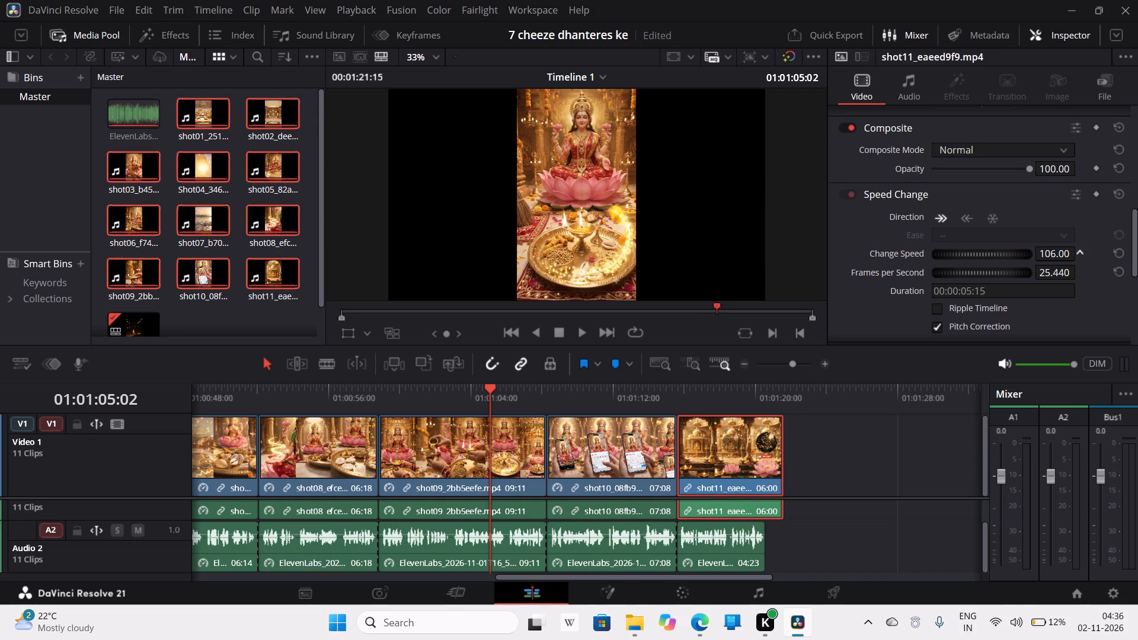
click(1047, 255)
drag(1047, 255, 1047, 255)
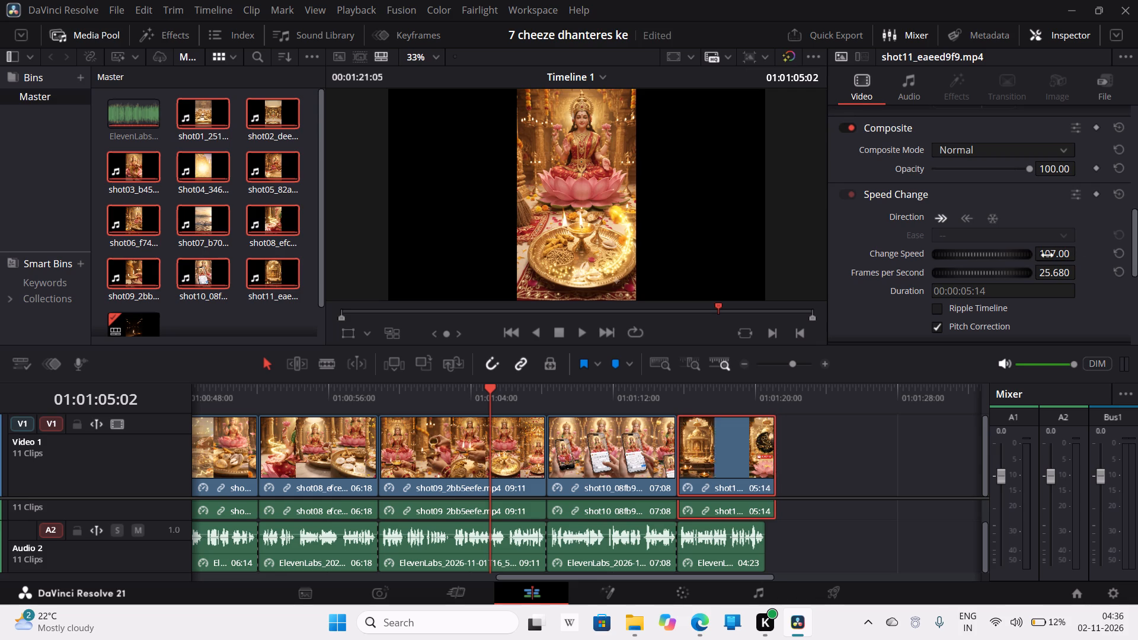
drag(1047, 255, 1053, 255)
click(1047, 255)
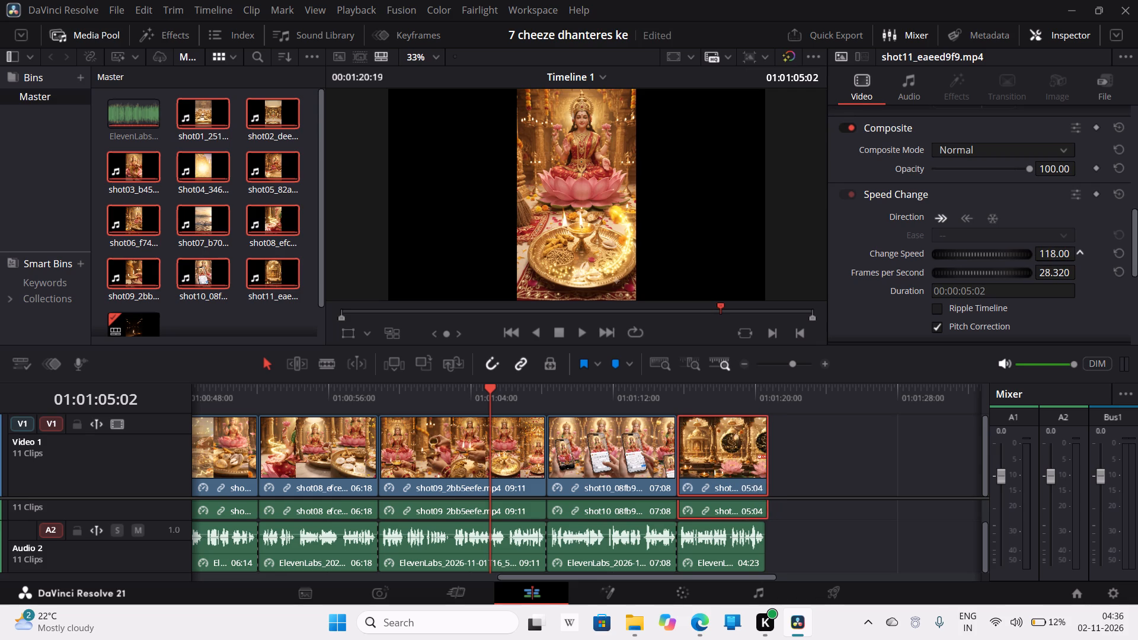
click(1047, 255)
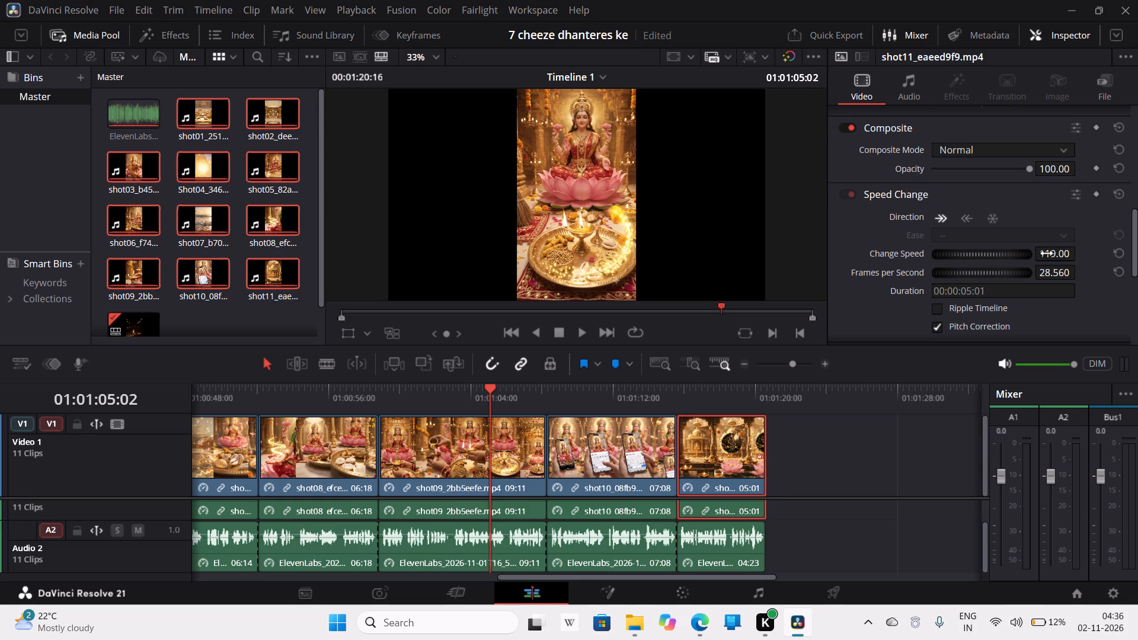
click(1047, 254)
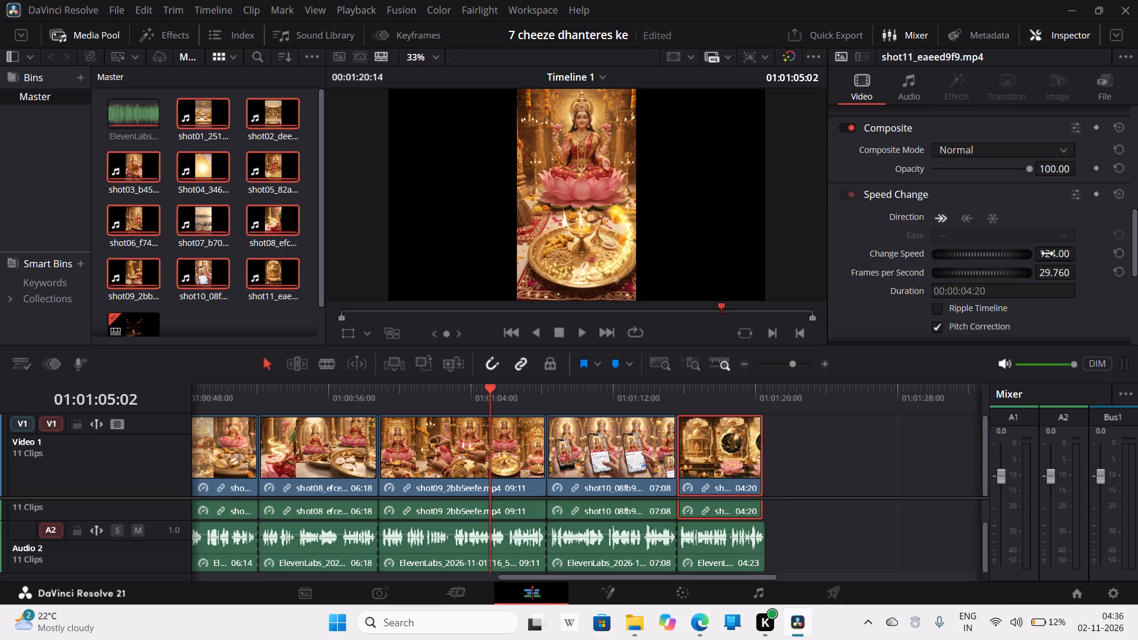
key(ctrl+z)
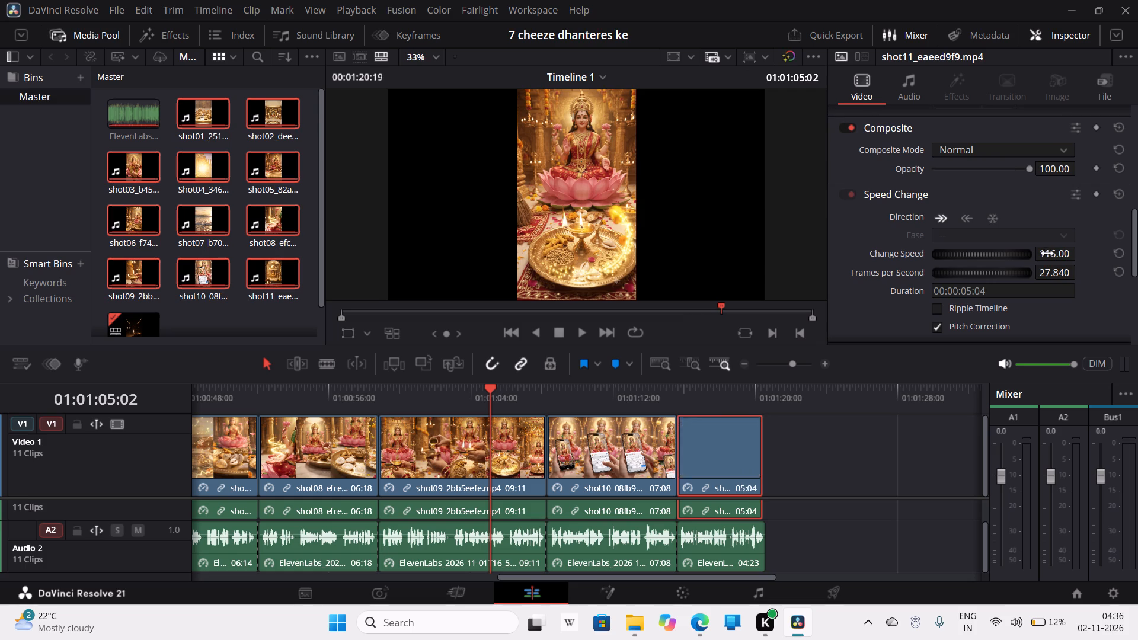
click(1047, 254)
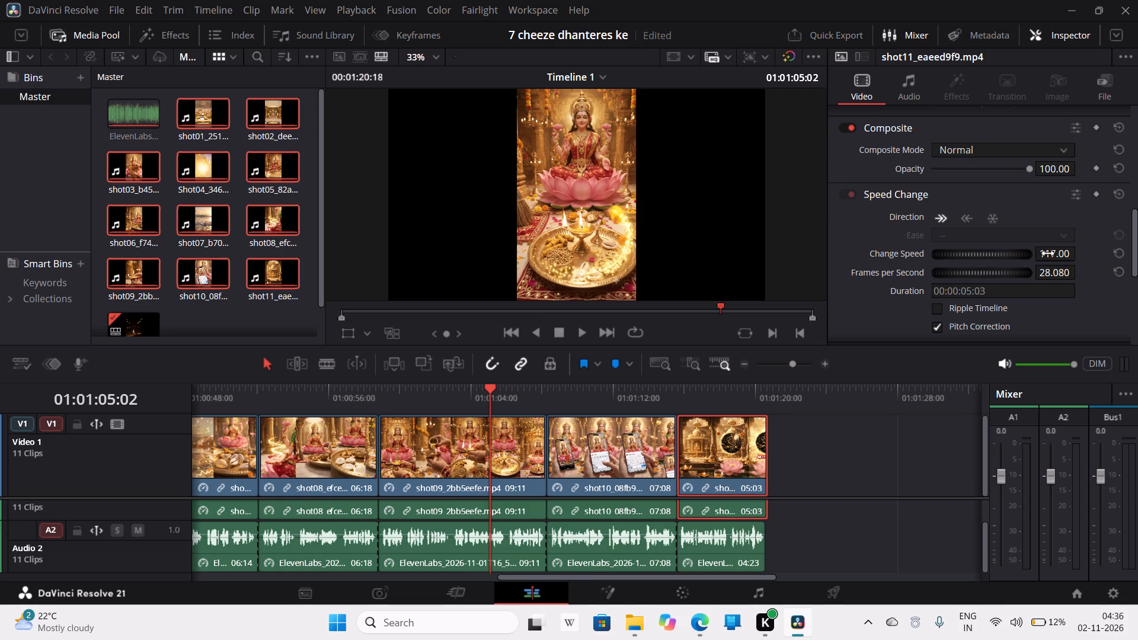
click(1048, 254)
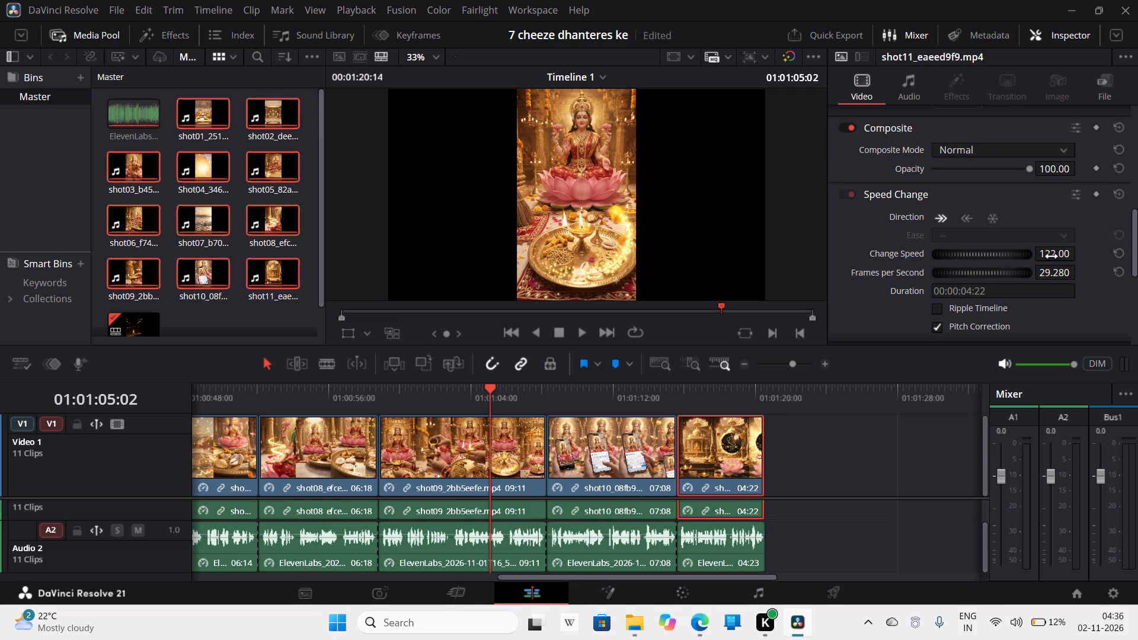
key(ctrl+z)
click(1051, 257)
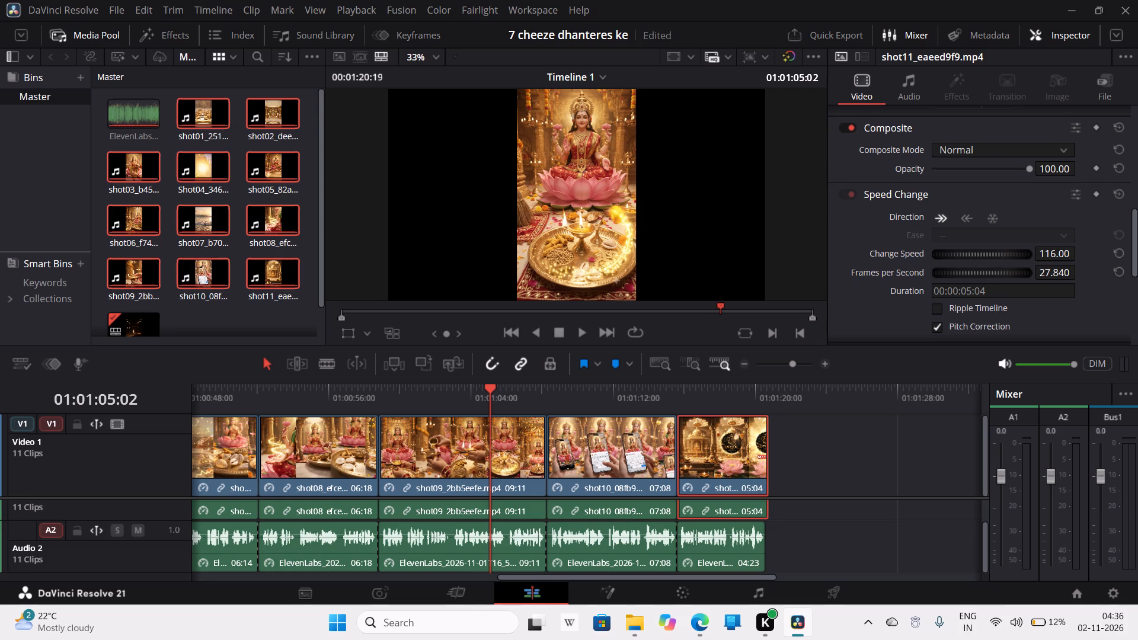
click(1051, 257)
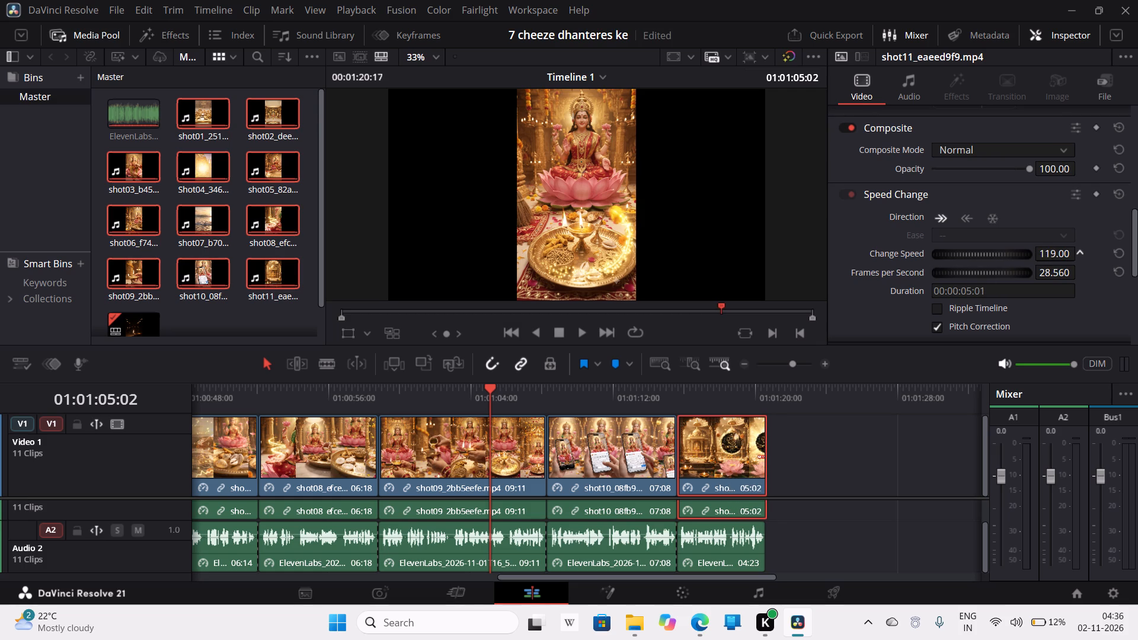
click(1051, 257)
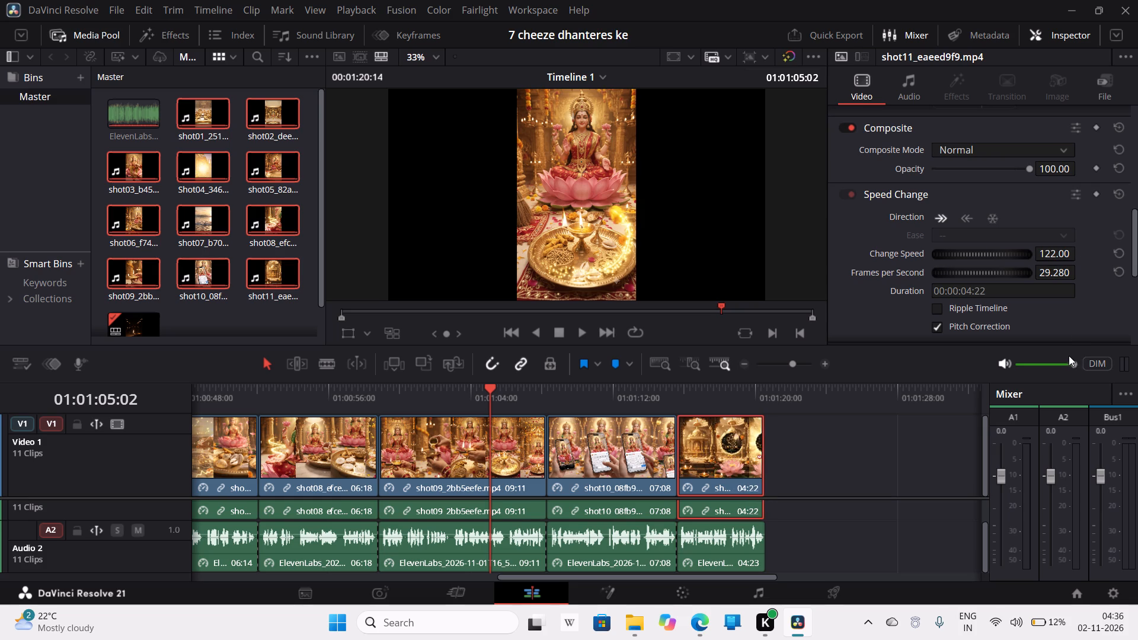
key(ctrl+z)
Raise the playback speed of the shot11 clip to 121% so its duration matches the last voice-over segment.
click(1053, 251)
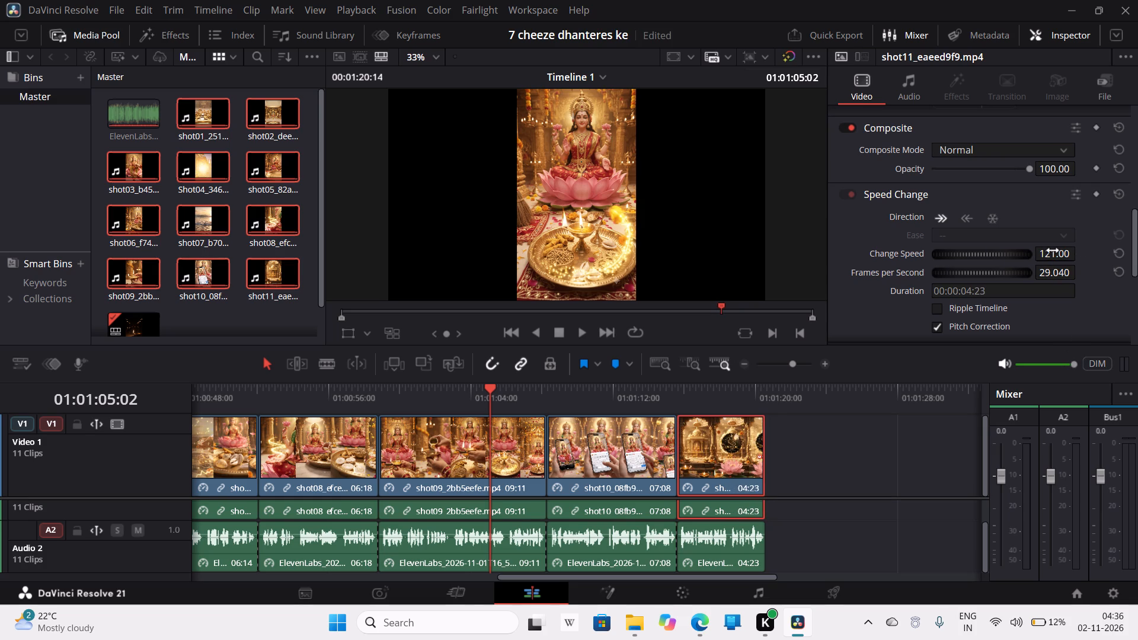
click(900, 478)
Add a second video track above Video 1 in the timeline.
scroll(881, 468, up, 2)
scroll(881, 468, down, 4)
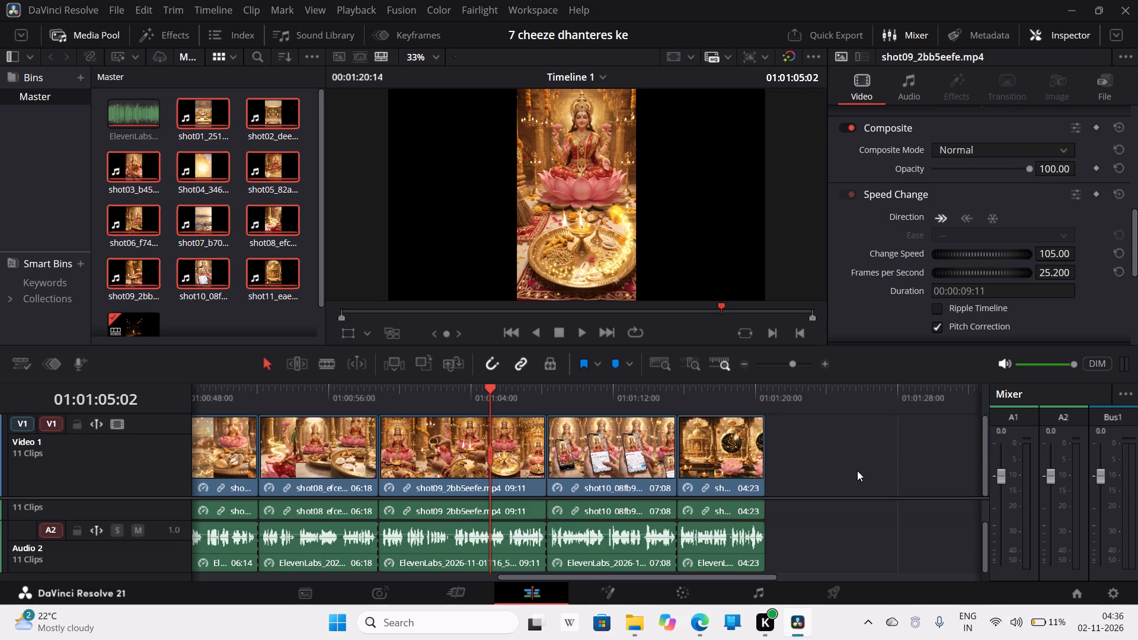
scroll(418, 491, up, 3)
right_click(122, 452)
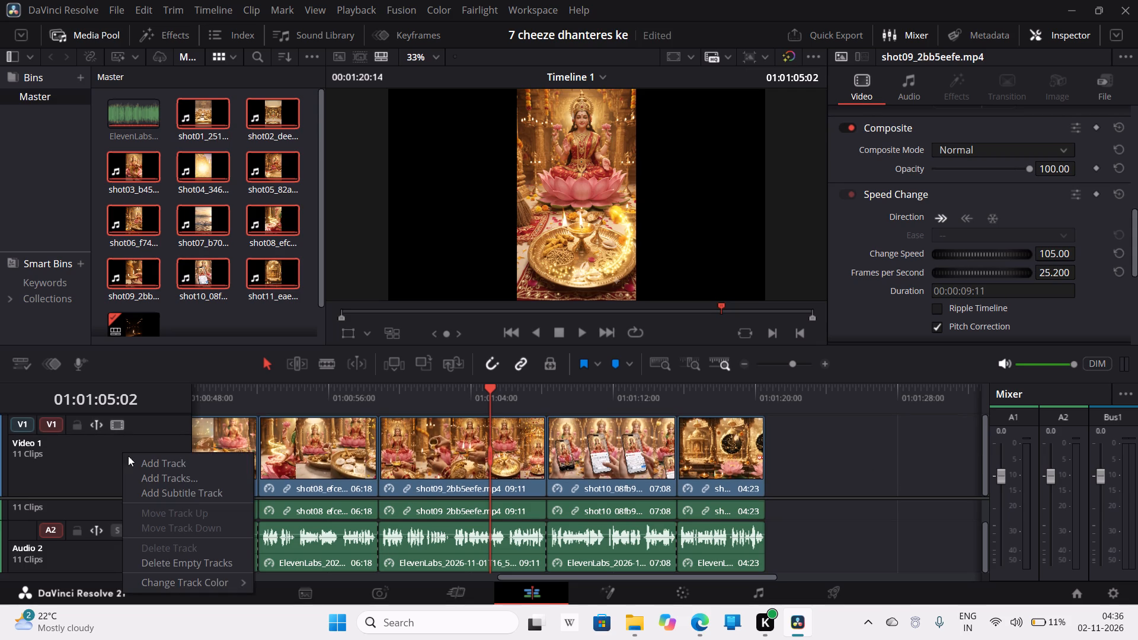
click(135, 465)
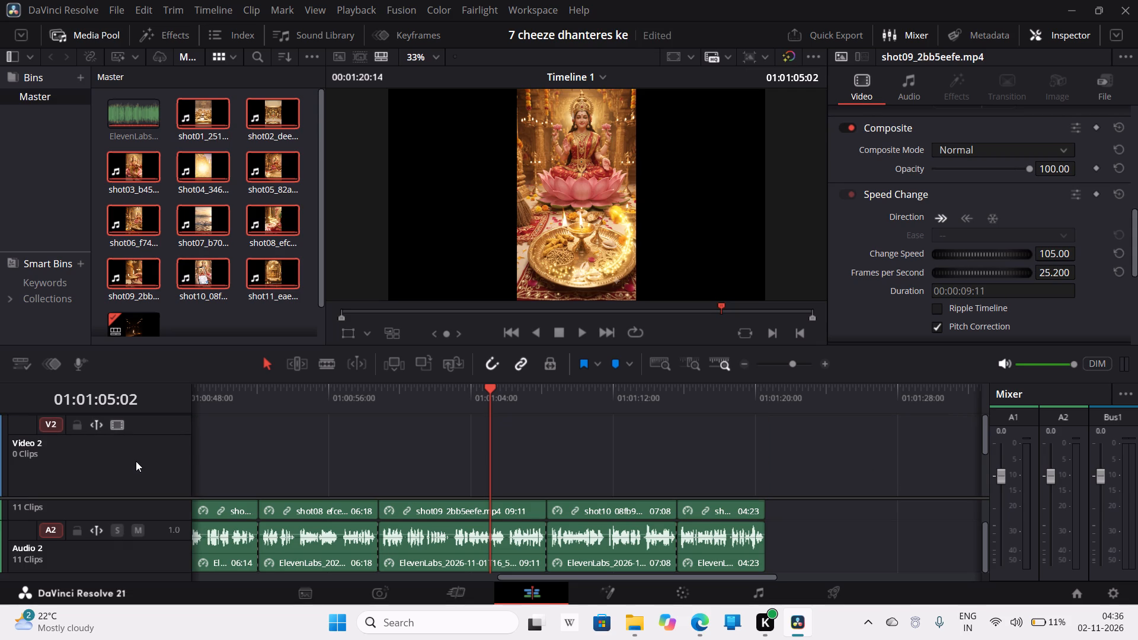
Import the Devlok Katha logo image Thumbnail from the Episode01 folder in Videos into the Master bin.
click(197, 321)
right_click(197, 321)
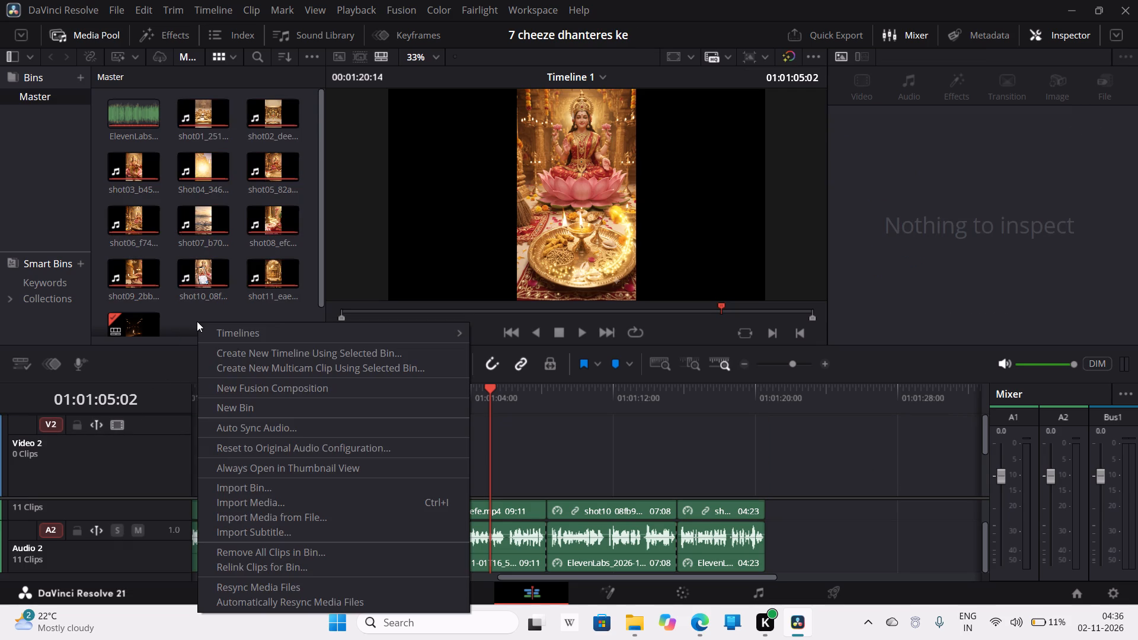
click(255, 504)
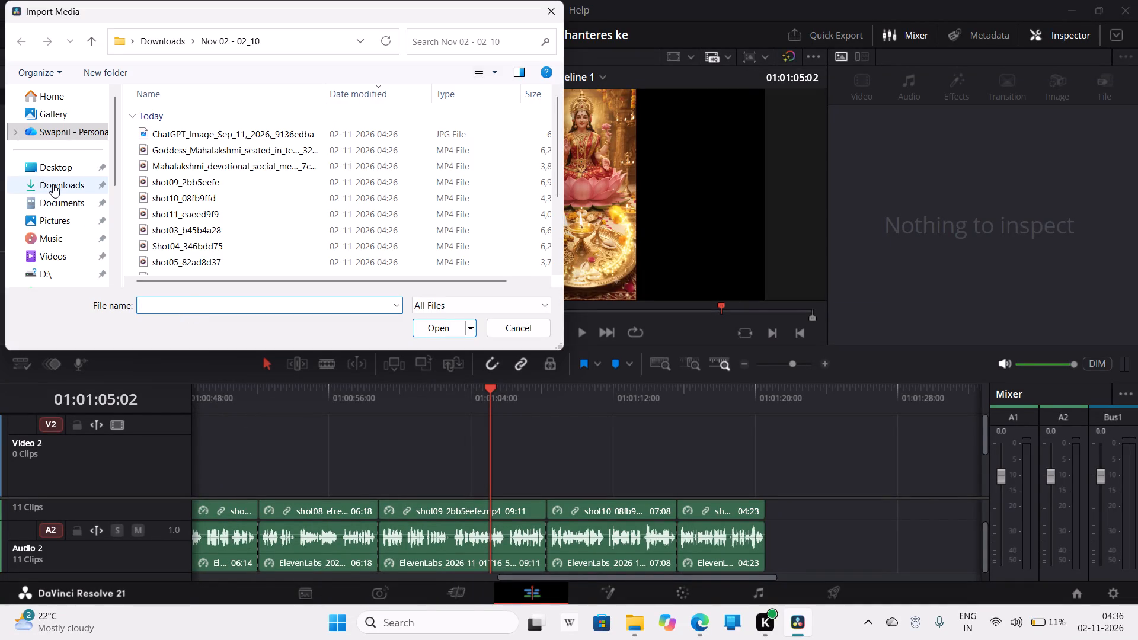
click(53, 184)
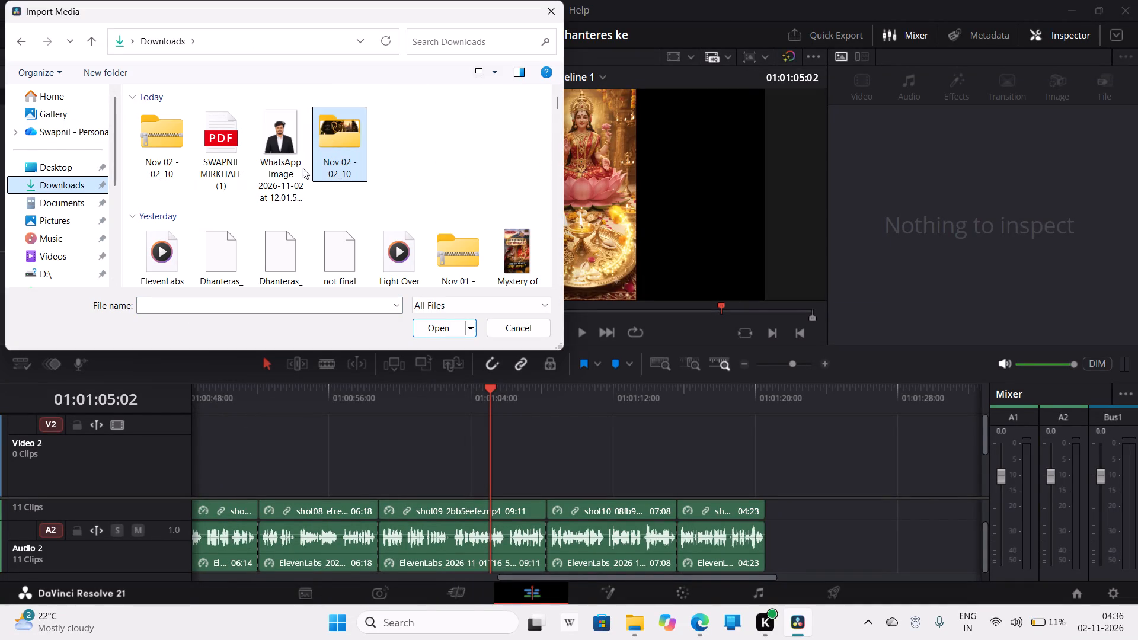
scroll(89, 238, down, 3)
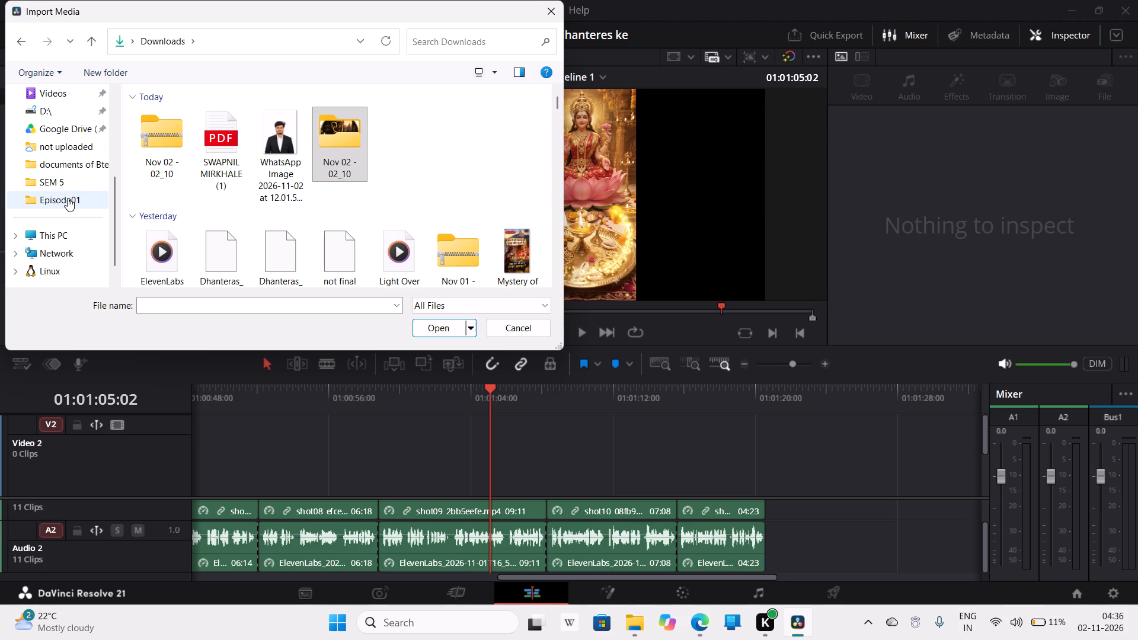
click(68, 198)
scroll(497, 239, down, 3)
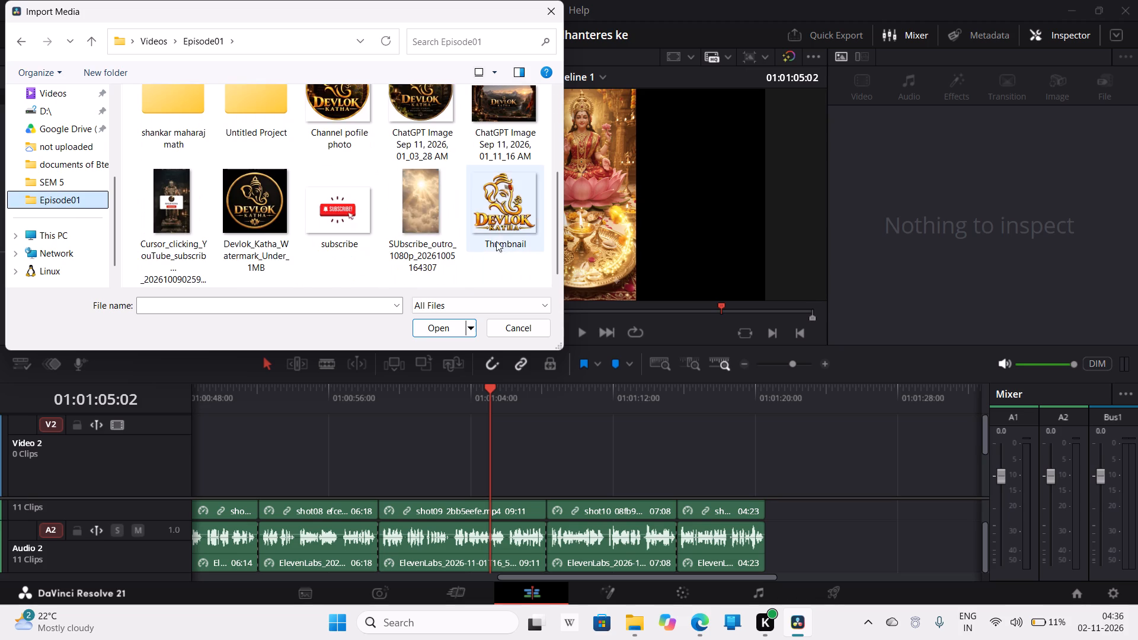
click(495, 217)
click(430, 328)
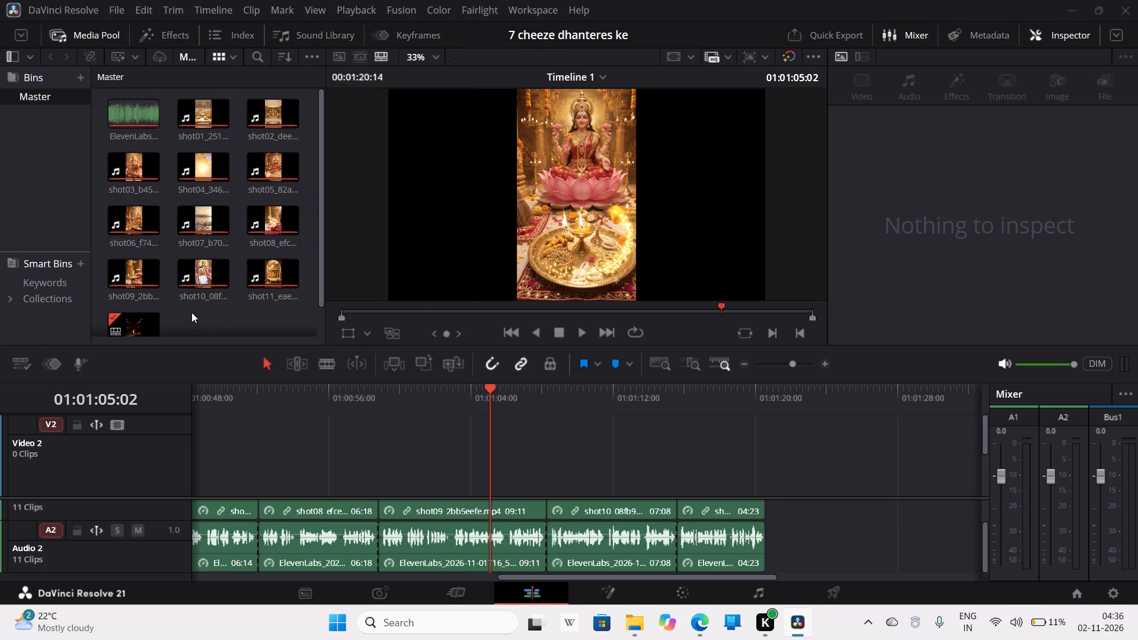
Place Thumbnail.png on Video 2 and move it to the very start of the timeline.
scroll(195, 313, down, 2)
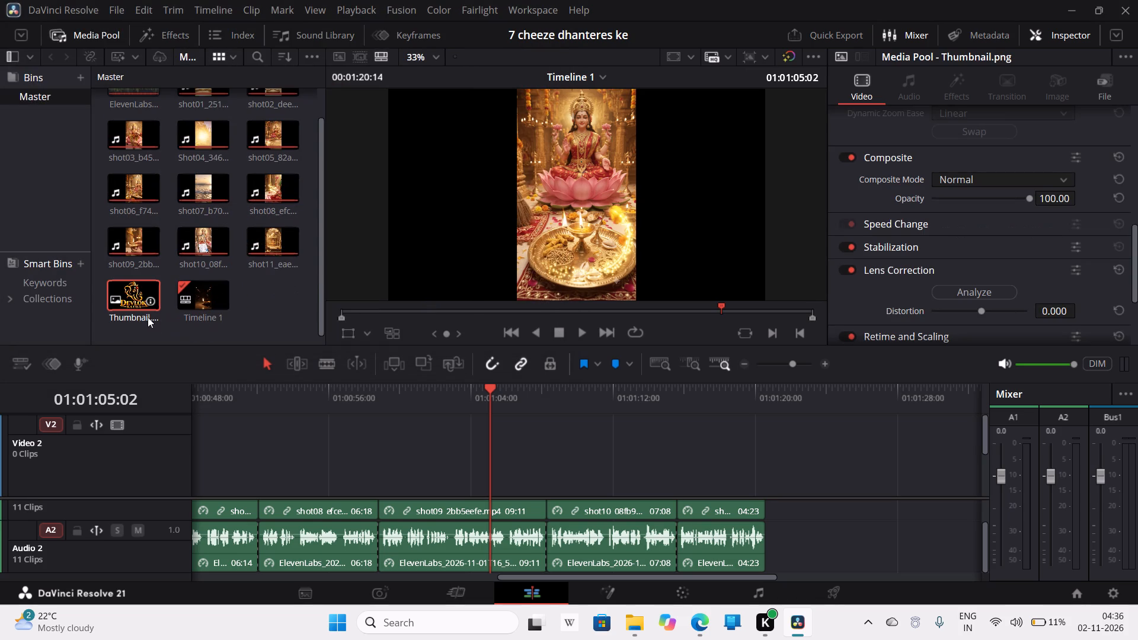
drag(135, 299, 238, 451)
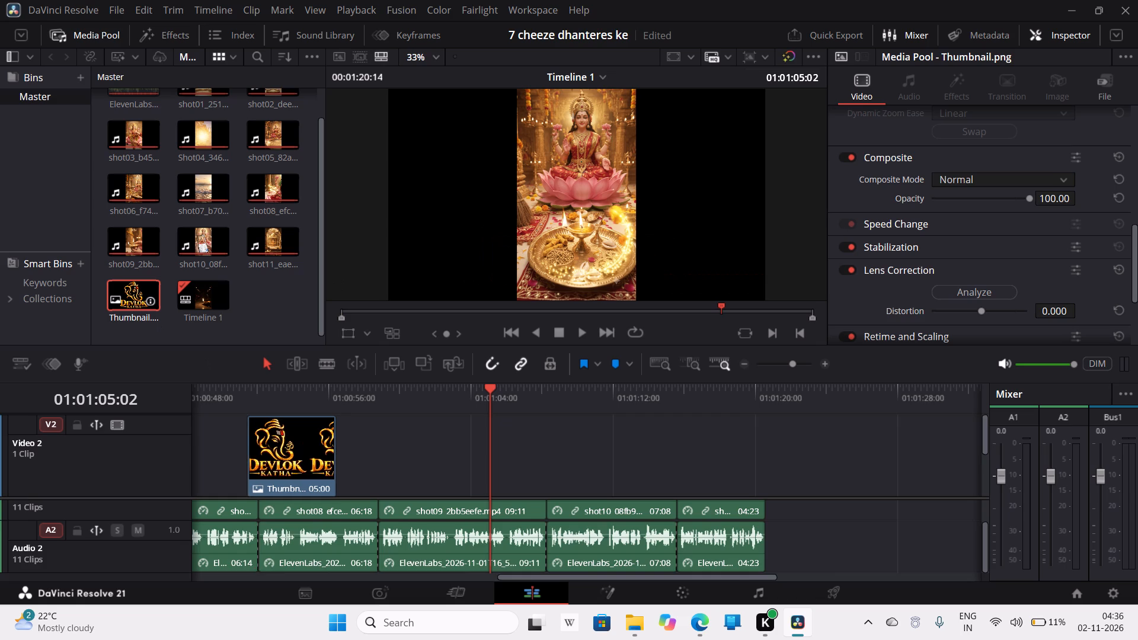
drag(238, 451, 186, 468)
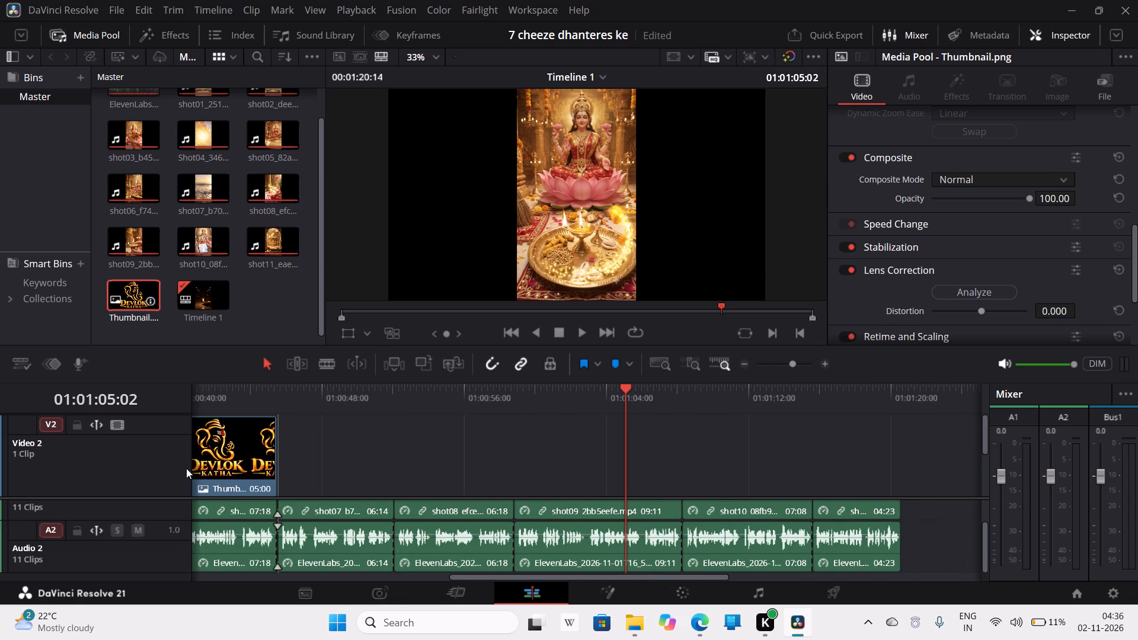
drag(461, 575, 251, 583)
drag(834, 463, 332, 450)
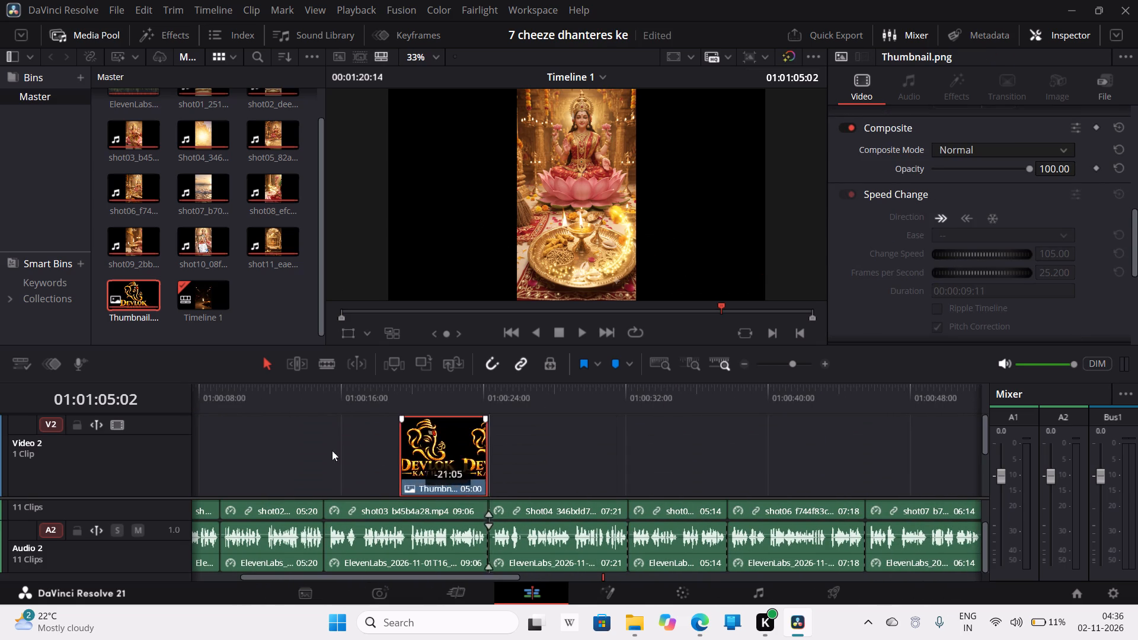
drag(332, 450, 188, 452)
drag(424, 577, 340, 577)
Extend the Thumbnail.png clip's end to the end of shot11, for a duration of 01:20:14.
click(246, 447)
click(246, 447)
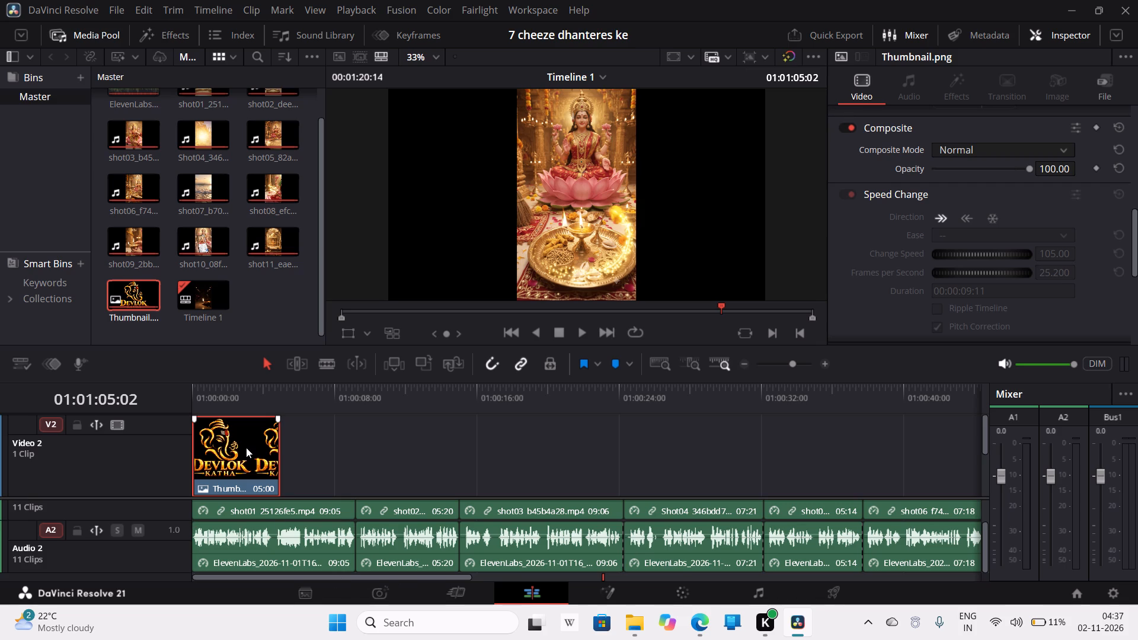
drag(276, 456, 889, 380)
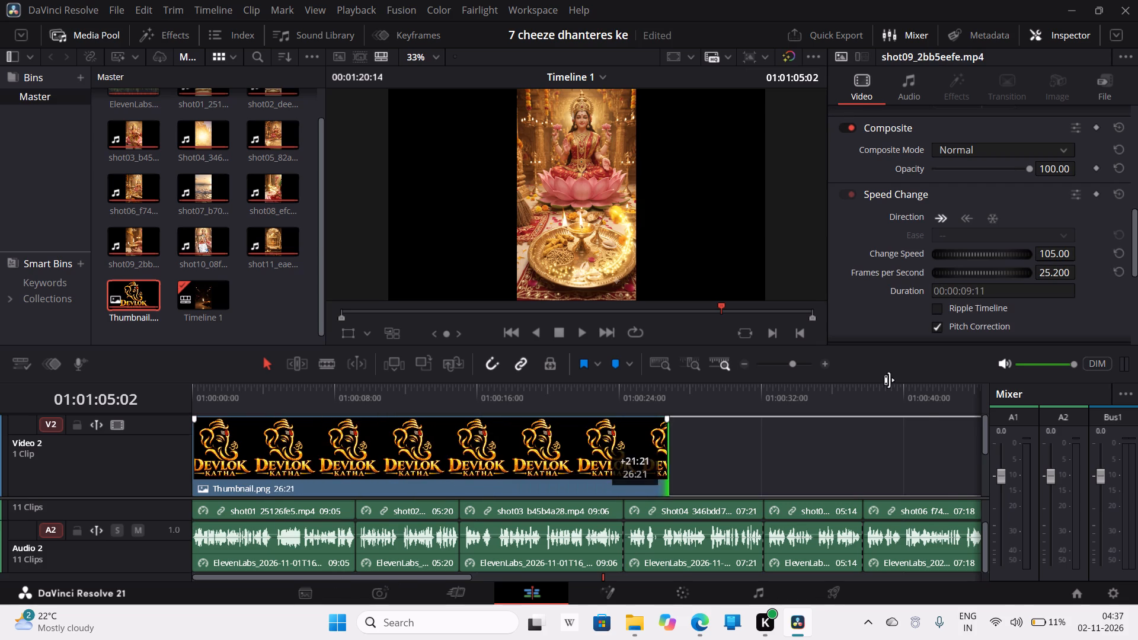
drag(889, 380, 1009, 391)
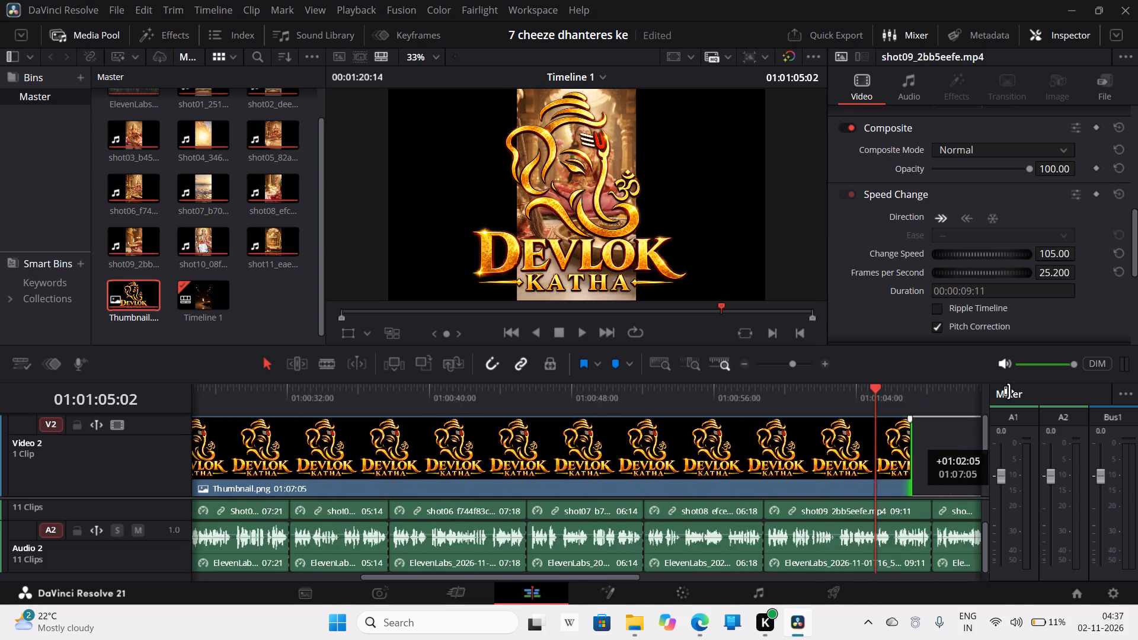
drag(1009, 391, 413, 472)
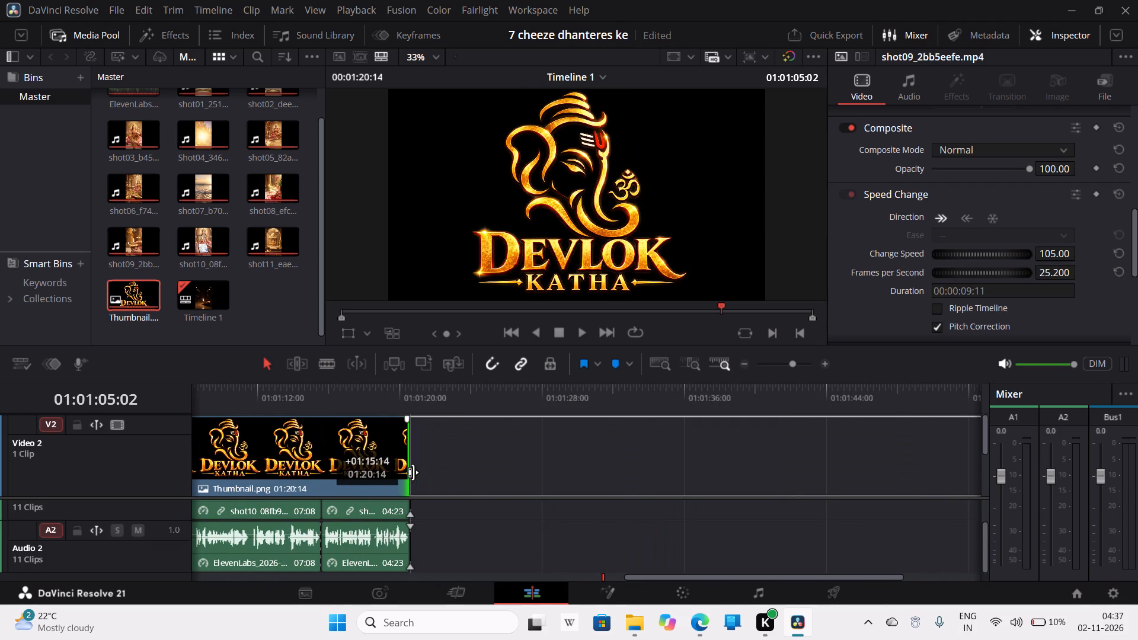
drag(413, 472, 411, 472)
click(522, 460)
Set the zoom of the Thumbnail.png logo clip on Video 2 to 0.070.
click(390, 454)
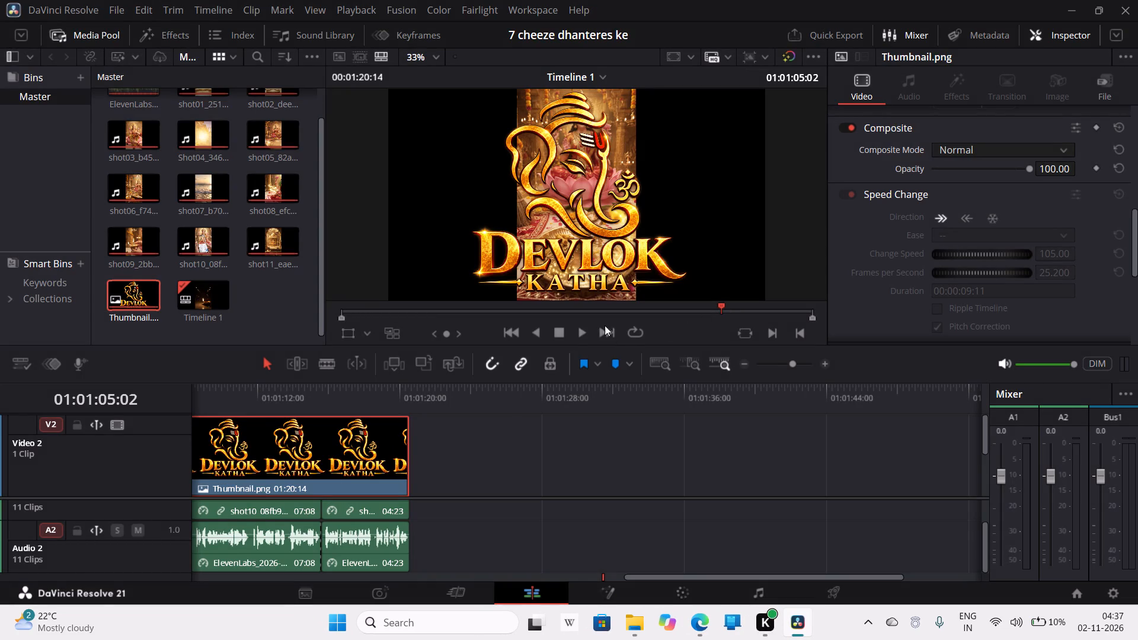
click(1057, 176)
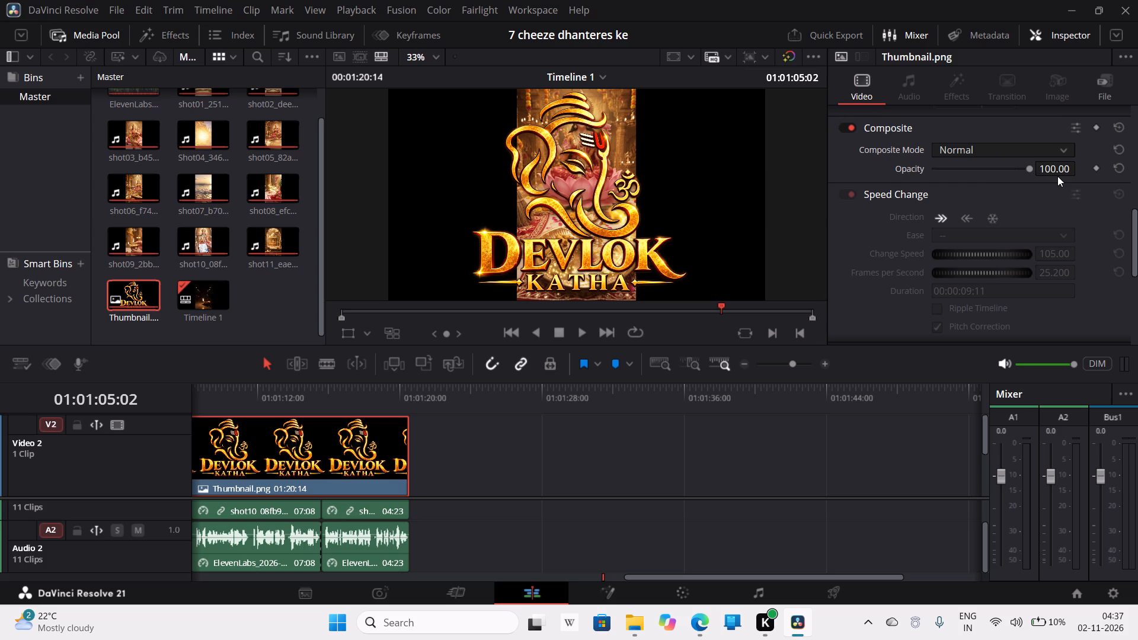
click(354, 462)
click(264, 301)
click(340, 453)
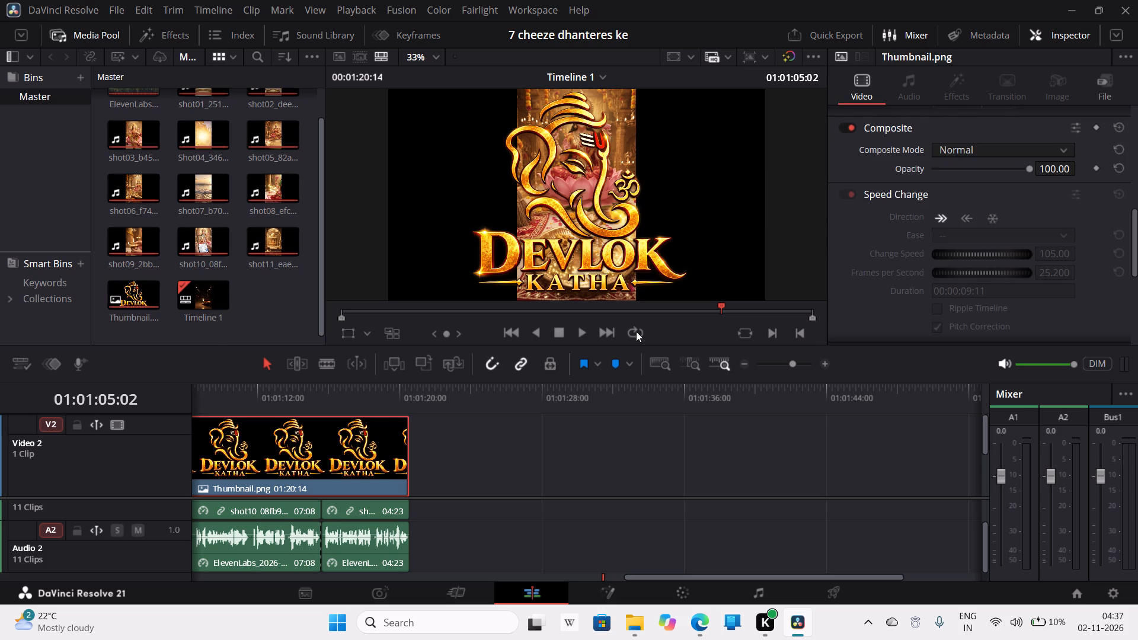
scroll(976, 171, up, 4)
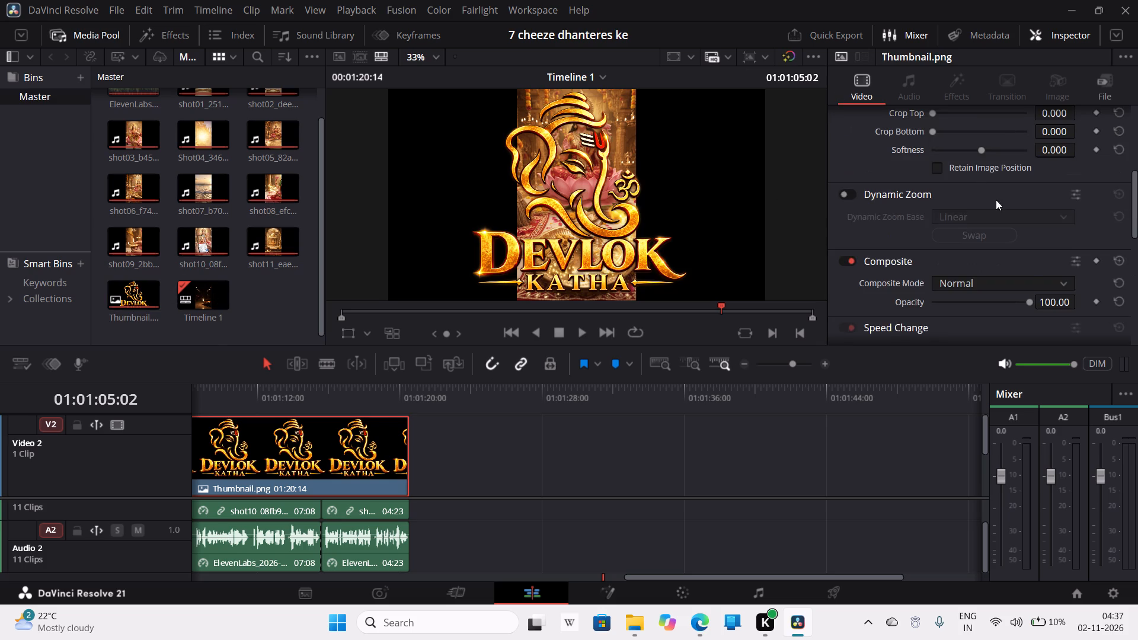
scroll(1016, 200, up, 4)
scroll(922, 203, up, 3)
double_click(961, 142)
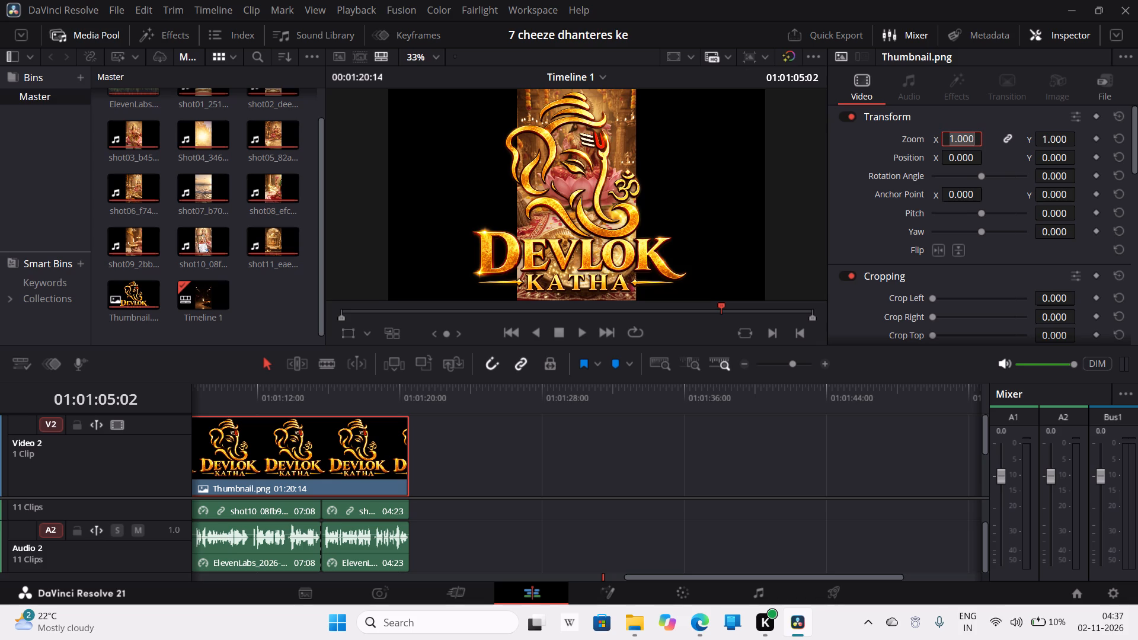
key(BackSpace)
key(BackSpace)
key(BackSpace)
text(0.0)
text(70)
key(Return)
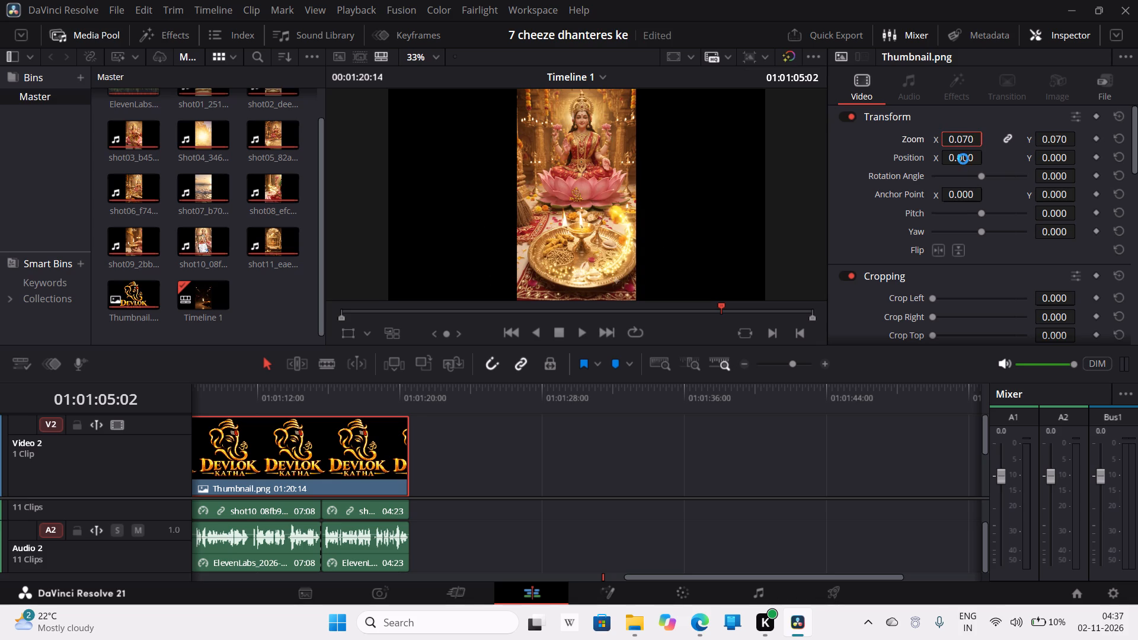
drag(963, 159, 733, 302)
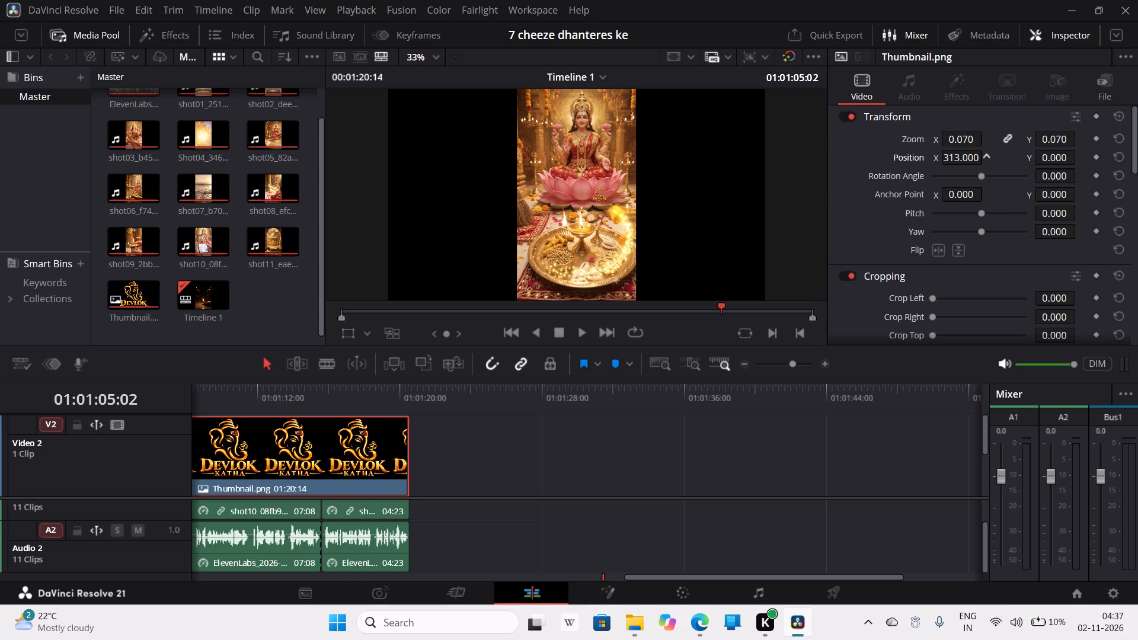
drag(733, 302, 721, 326)
drag(721, 326, 669, 373)
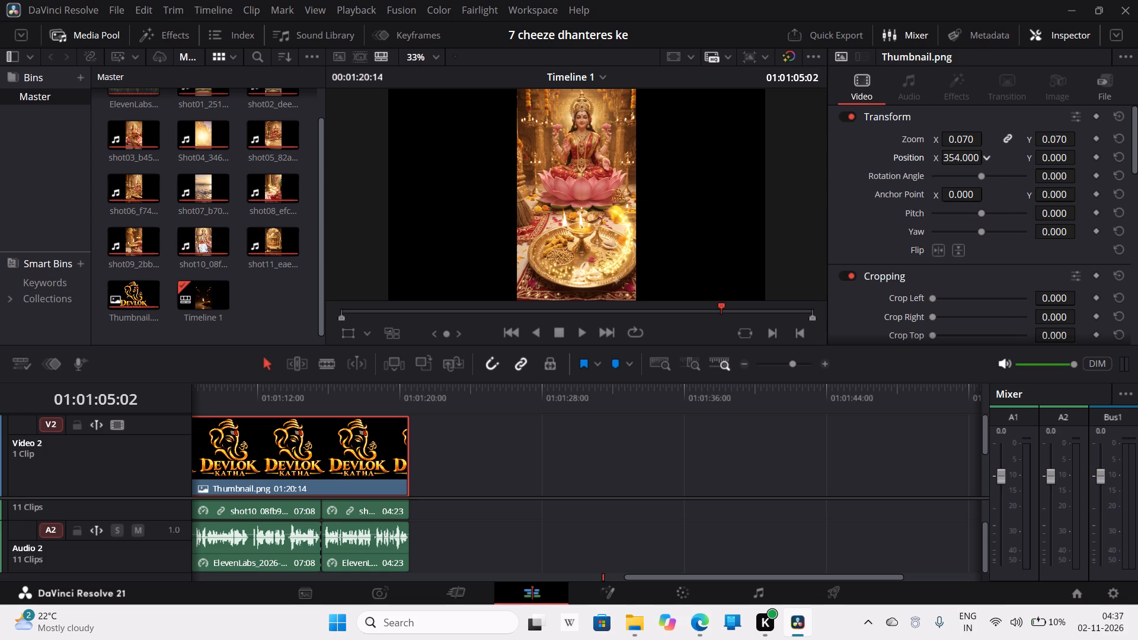
drag(669, 373, 666, 378)
drag(1061, 162, 764, 178)
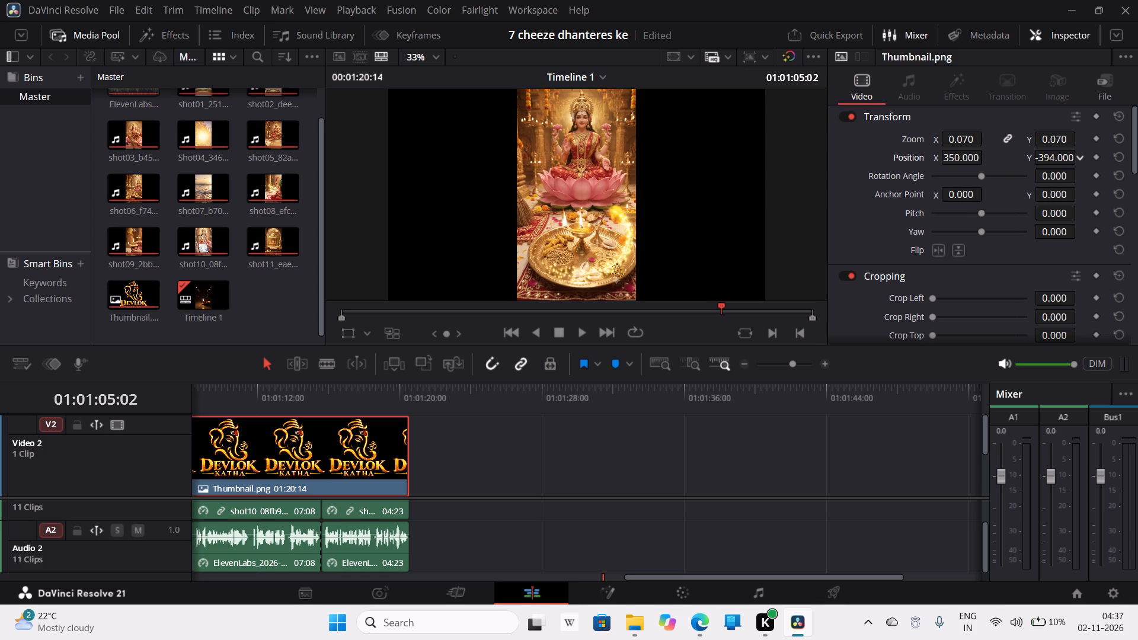
drag(764, 178, 749, 180)
drag(749, 180, 747, 180)
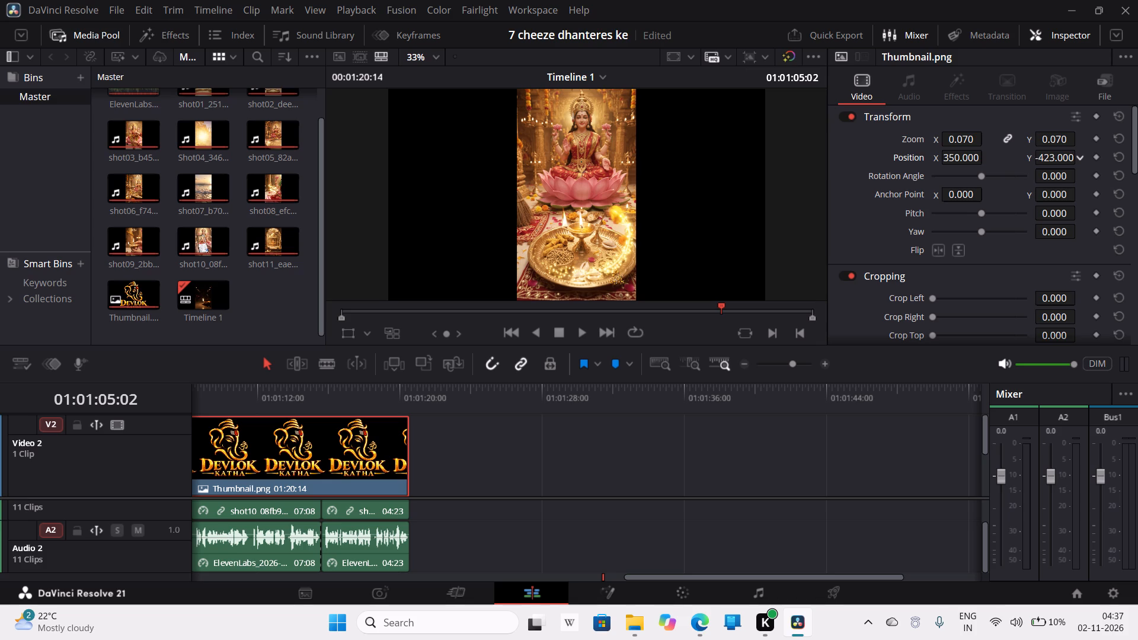
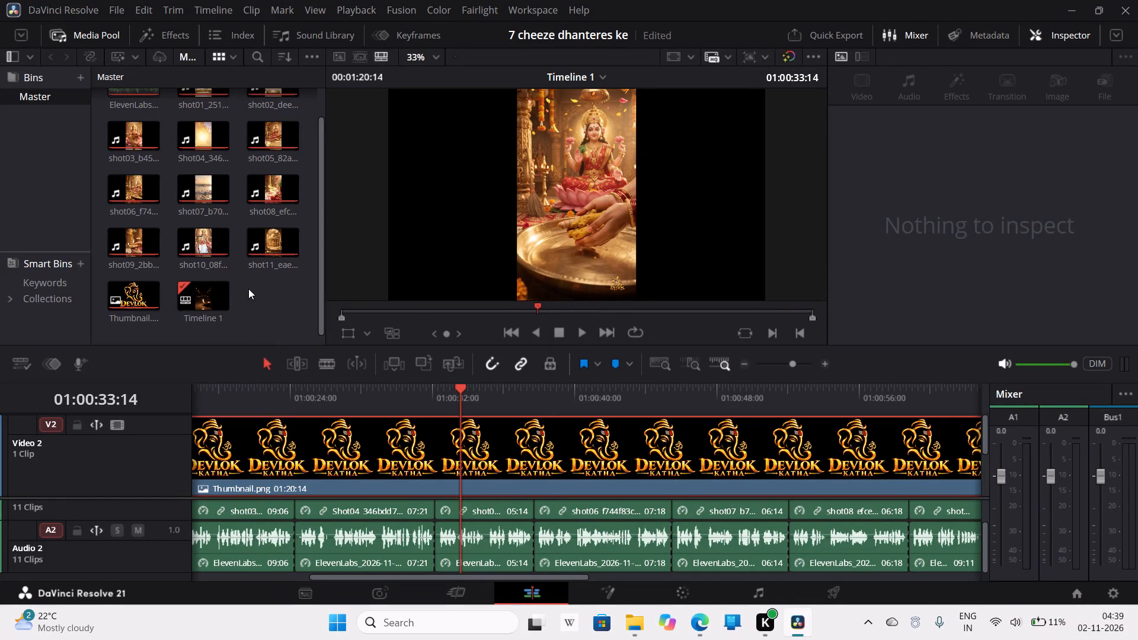
click(72, 185)
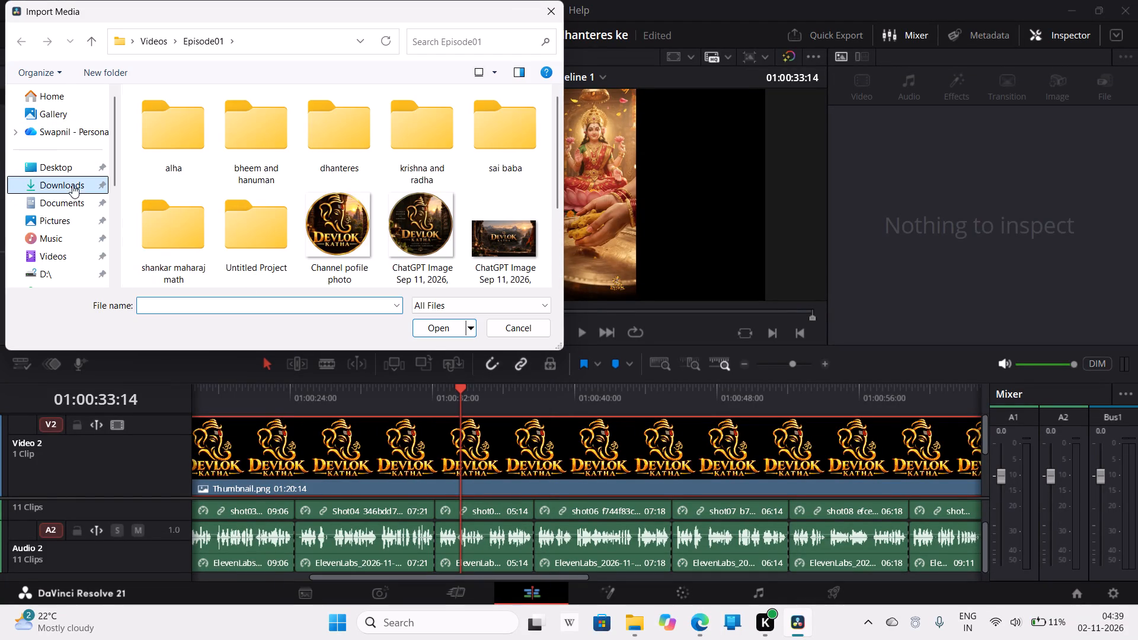
click(158, 158)
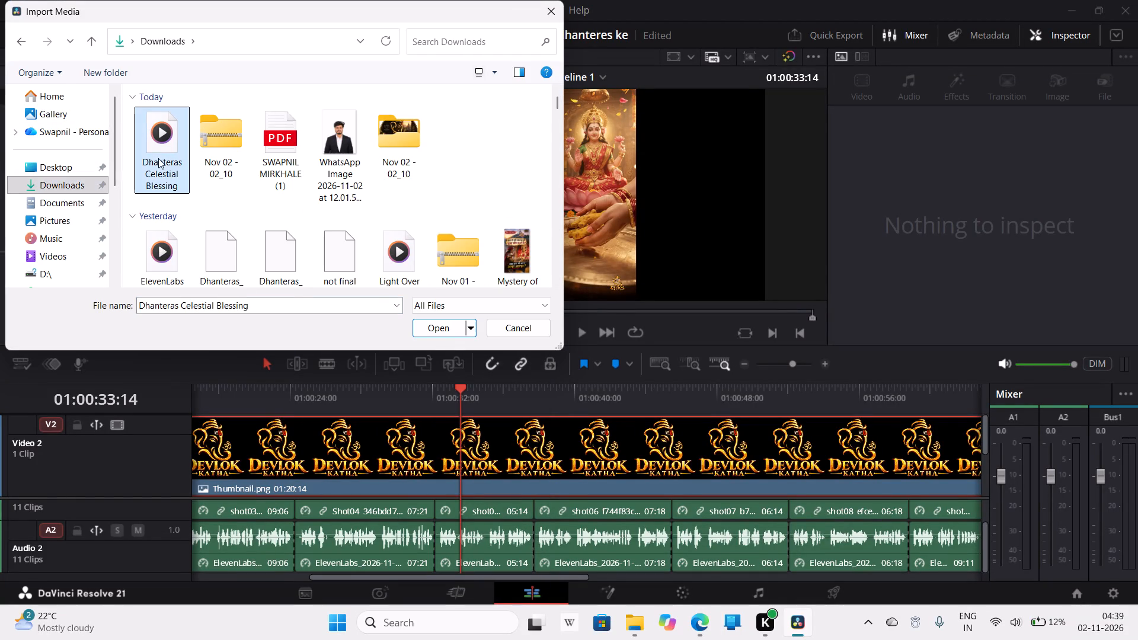
click(450, 327)
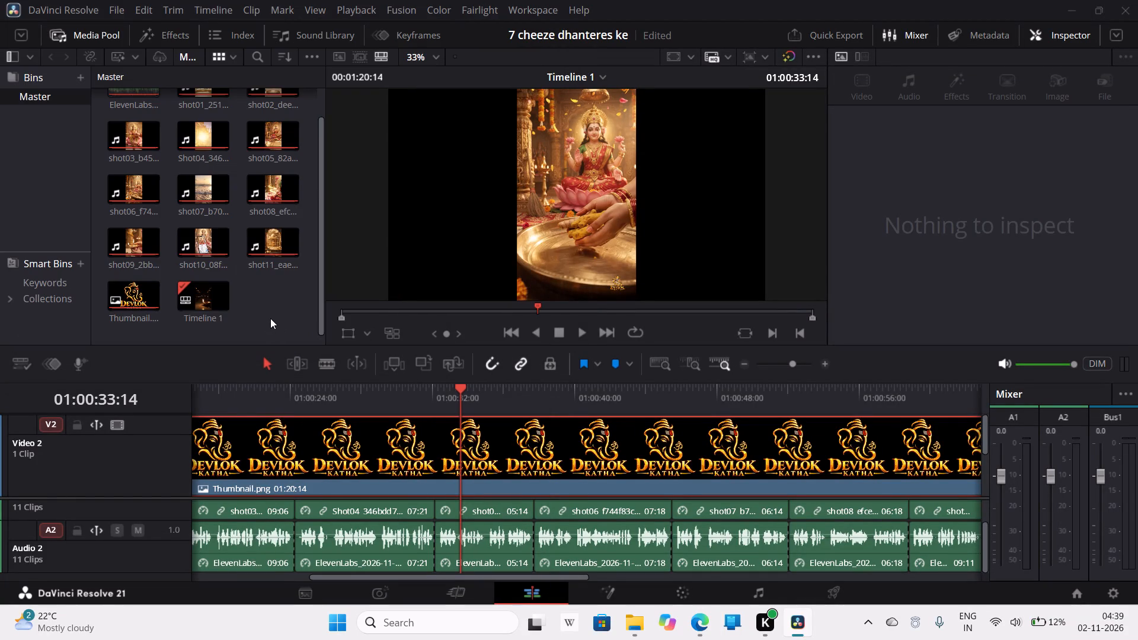
scroll(226, 274, up, 7)
Add a new stereo audio track below the Audio 2 voice-over track.
drag(985, 549, 981, 532)
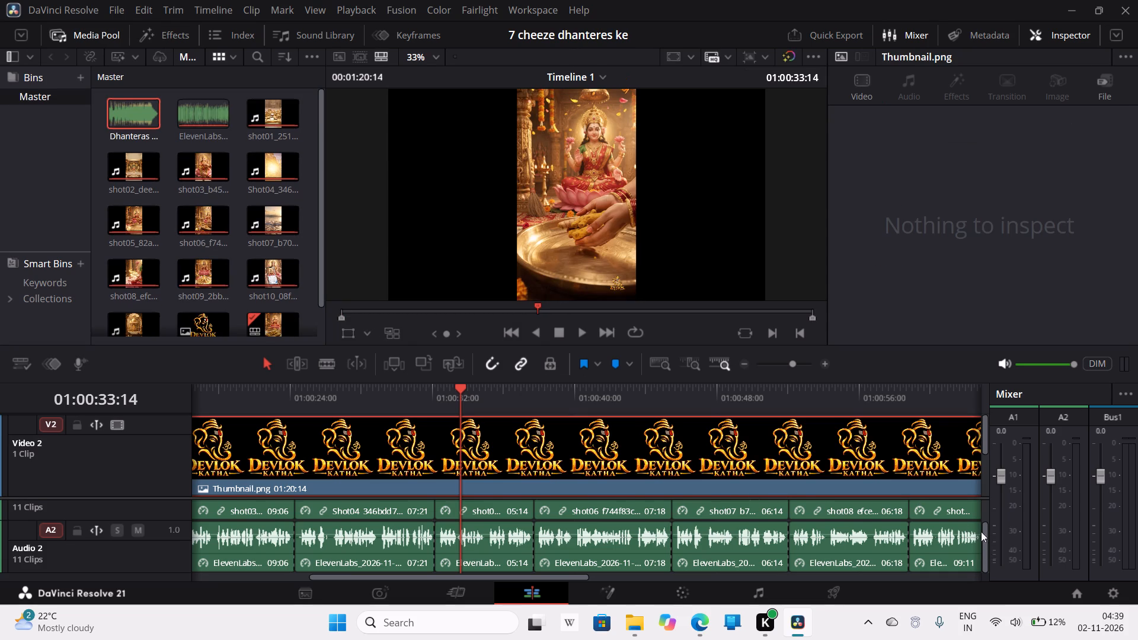
drag(981, 532, 1002, 577)
drag(982, 443, 981, 505)
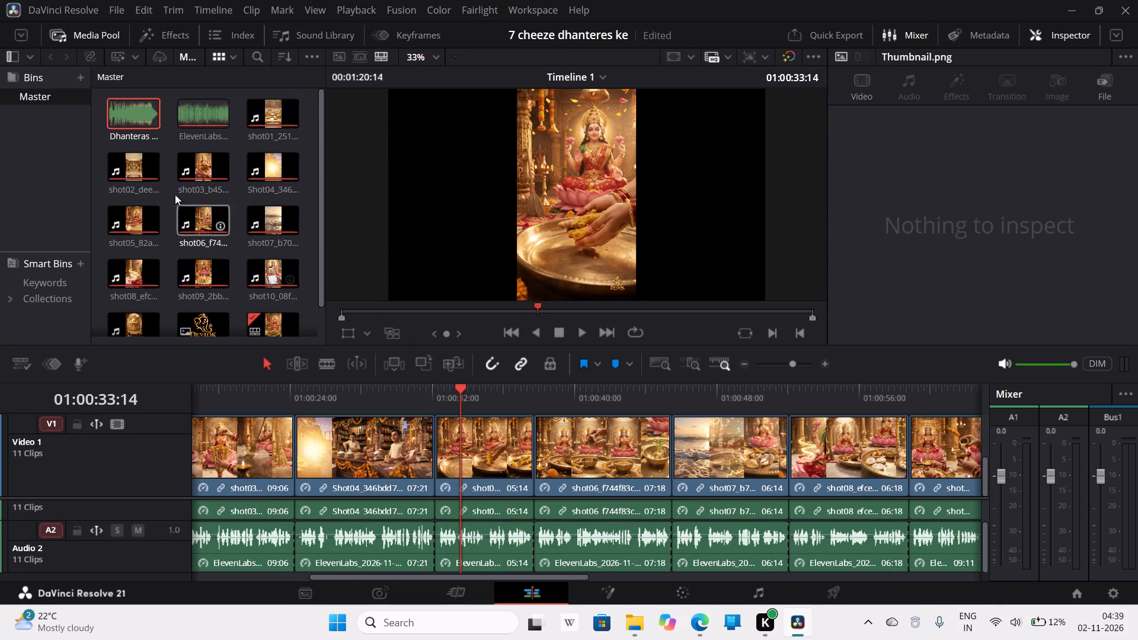
right_click(138, 555)
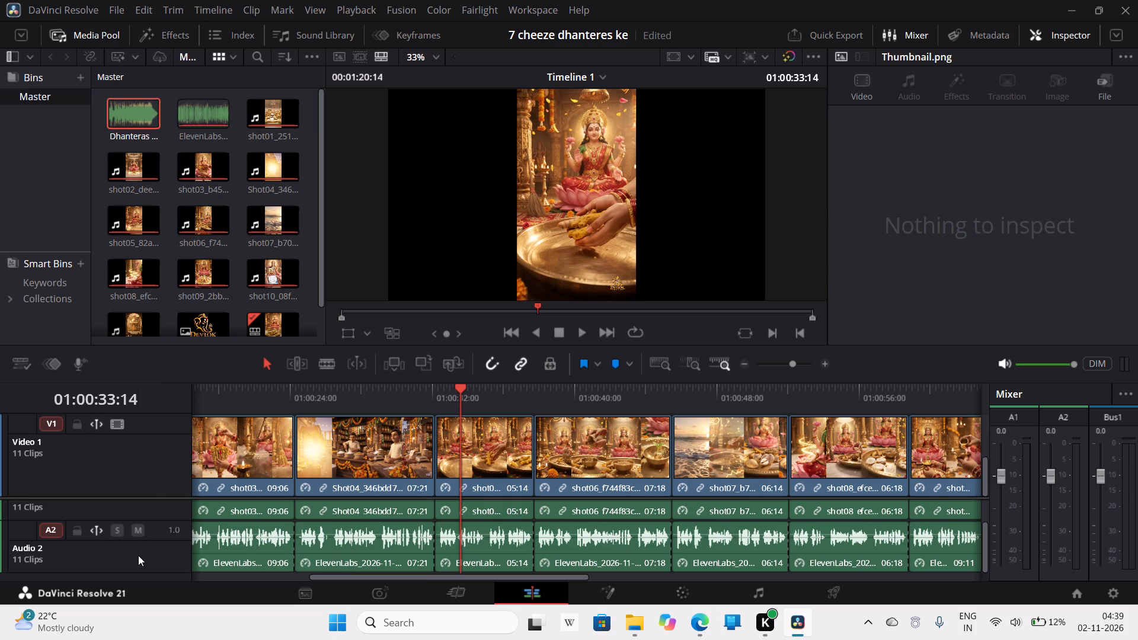
click(177, 389)
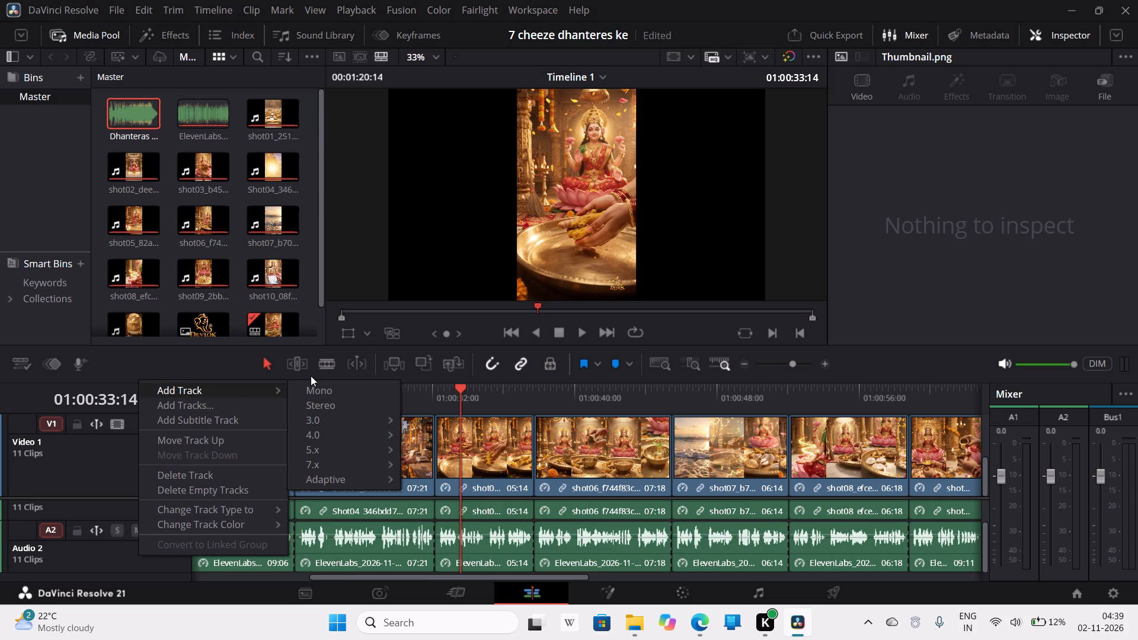
click(331, 408)
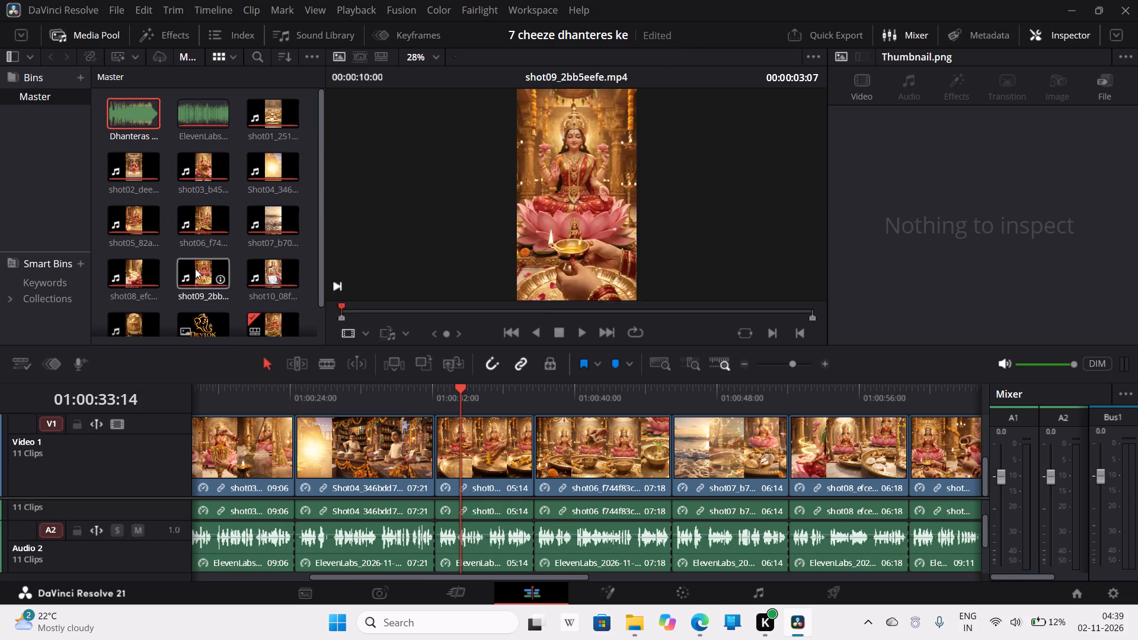
Place the Dhanteras Celestial Blessing clip on the Audio 3 track, aligned to the timeline start at 01:00:00:00.
scroll(196, 248, down, 4)
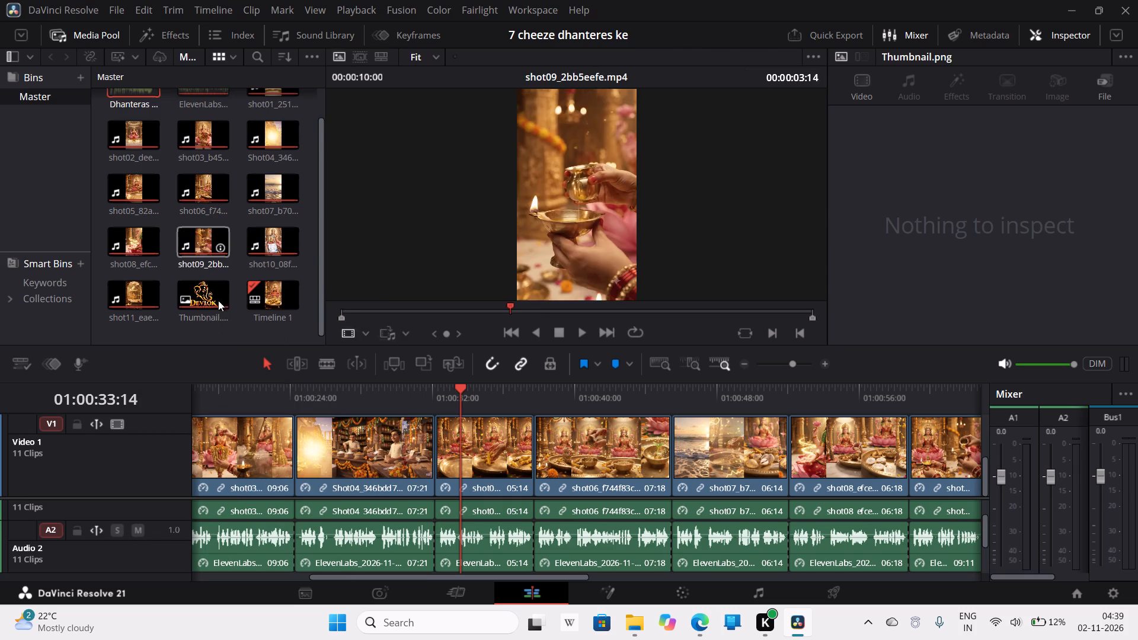
click(229, 335)
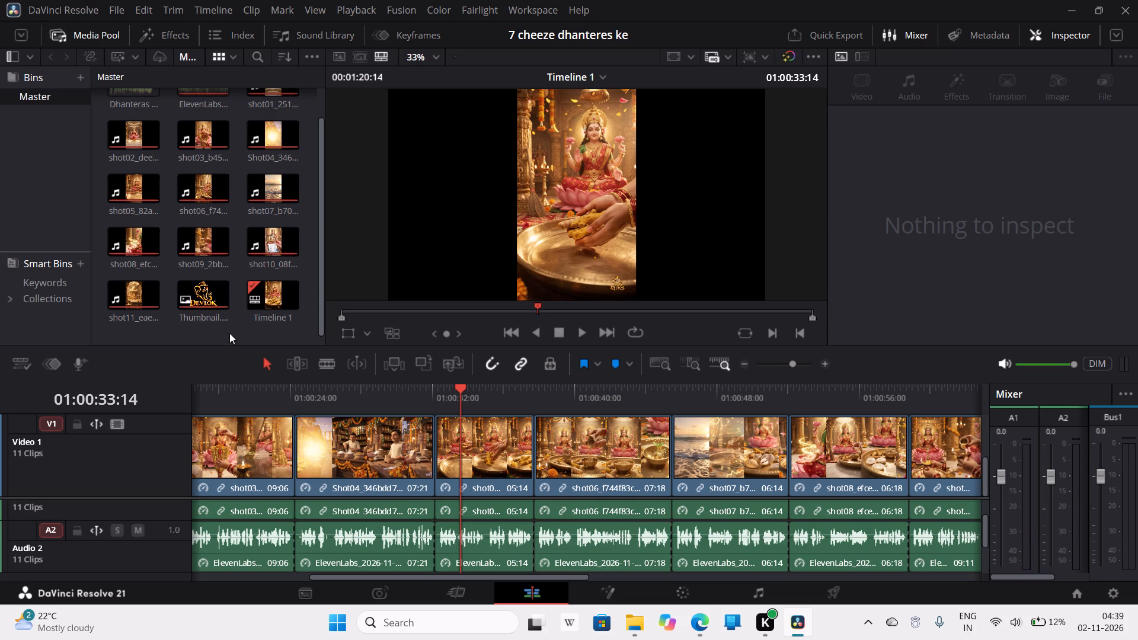
scroll(207, 223, up, 6)
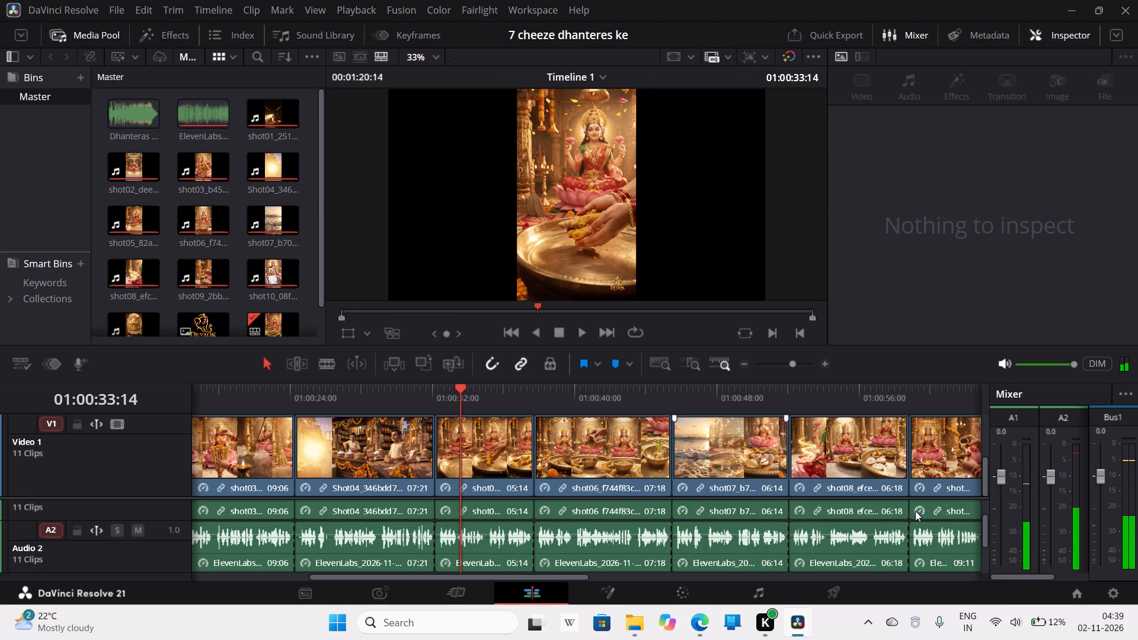
drag(983, 530, 989, 575)
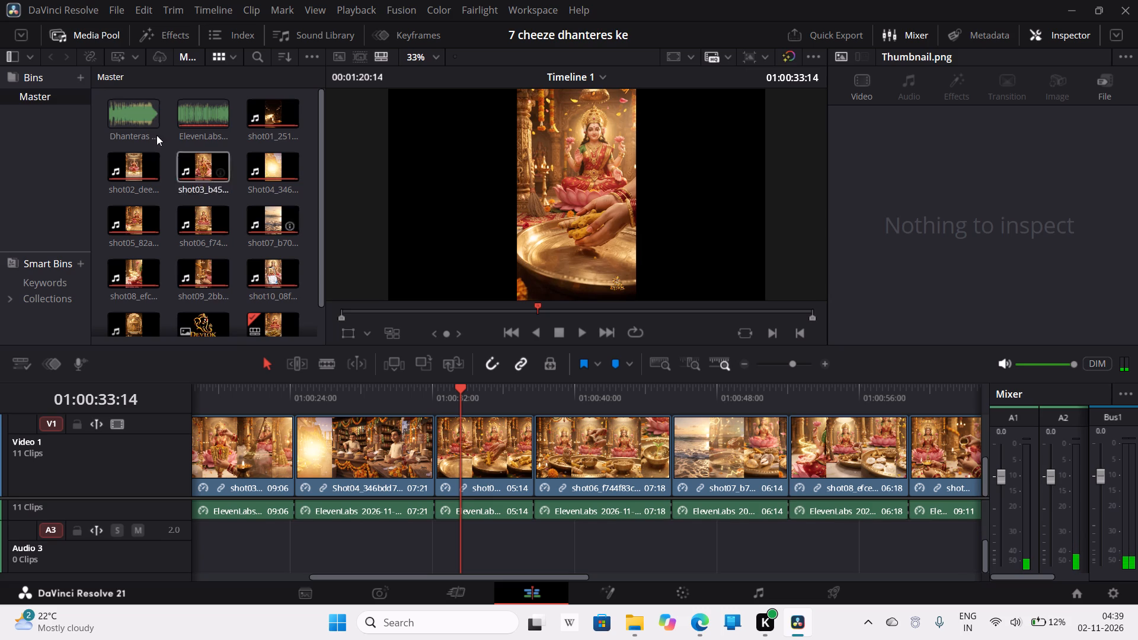
drag(126, 101, 245, 546)
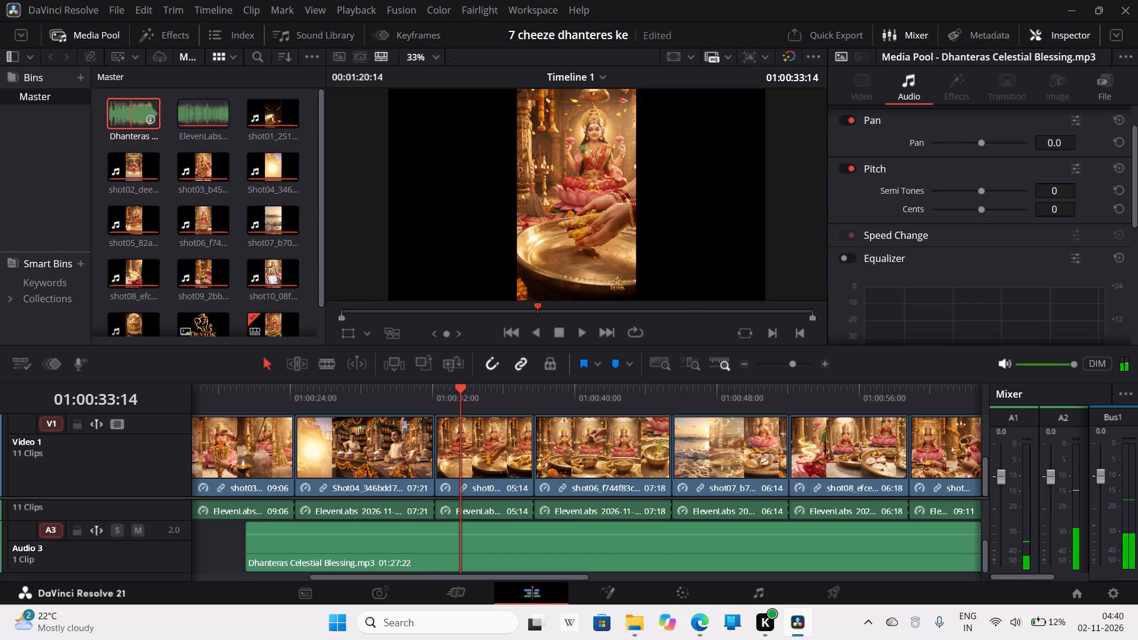
drag(245, 546, 174, 552)
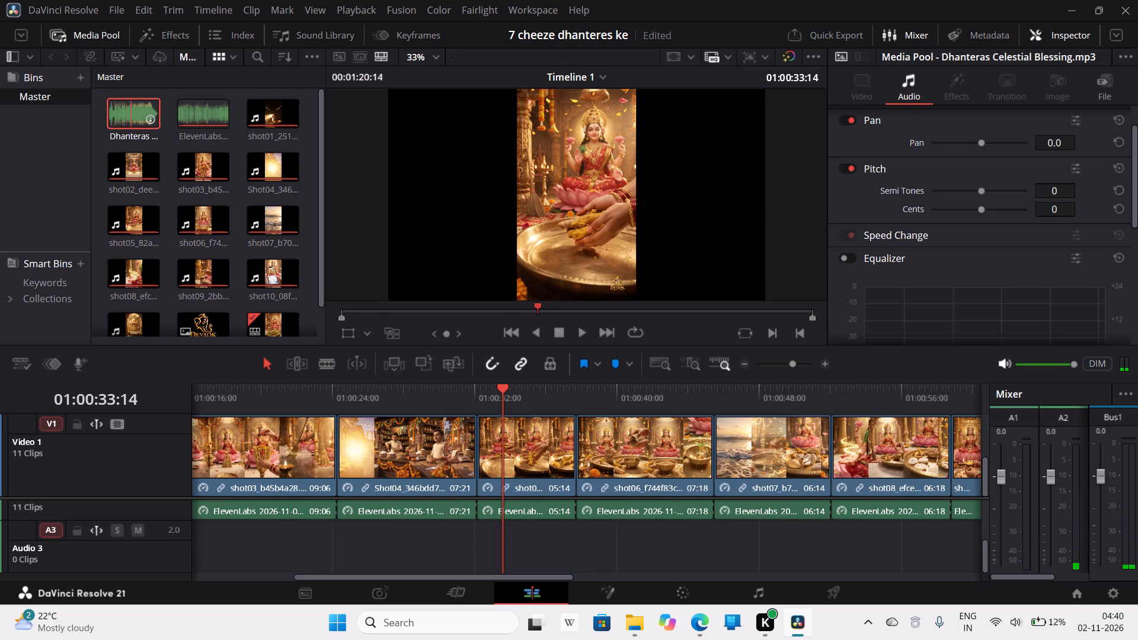
drag(174, 552, 212, 553)
drag(303, 545, 227, 549)
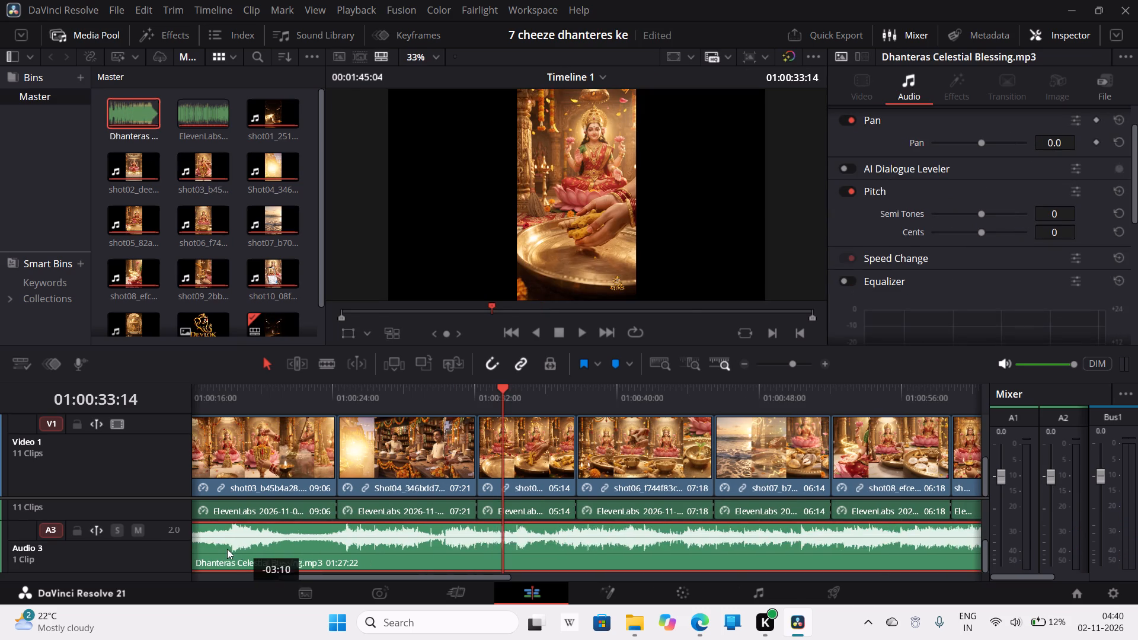
drag(227, 549, 139, 549)
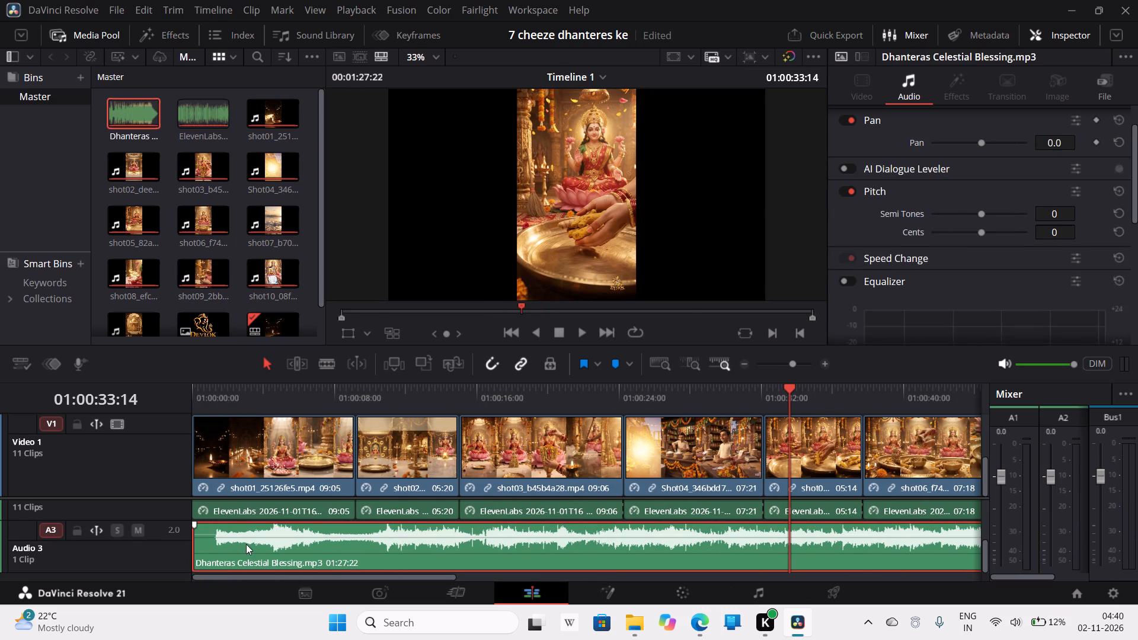
click(246, 544)
drag(401, 577, 405, 578)
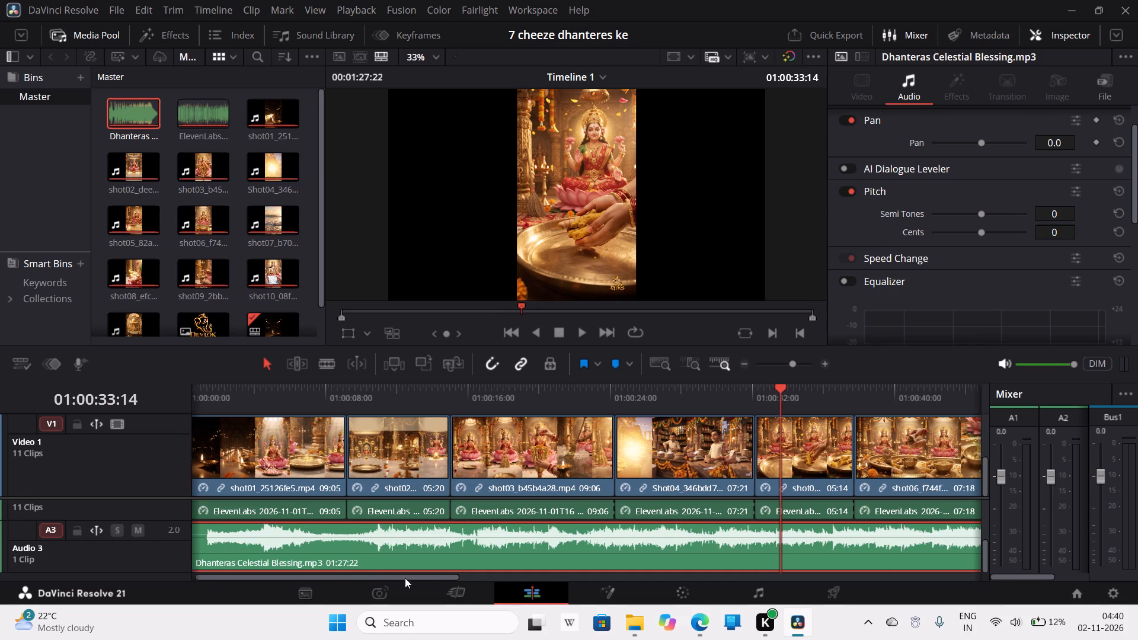
drag(405, 578, 329, 574)
Lower the Audio 3 music track's volume to -15.0.
click(145, 554)
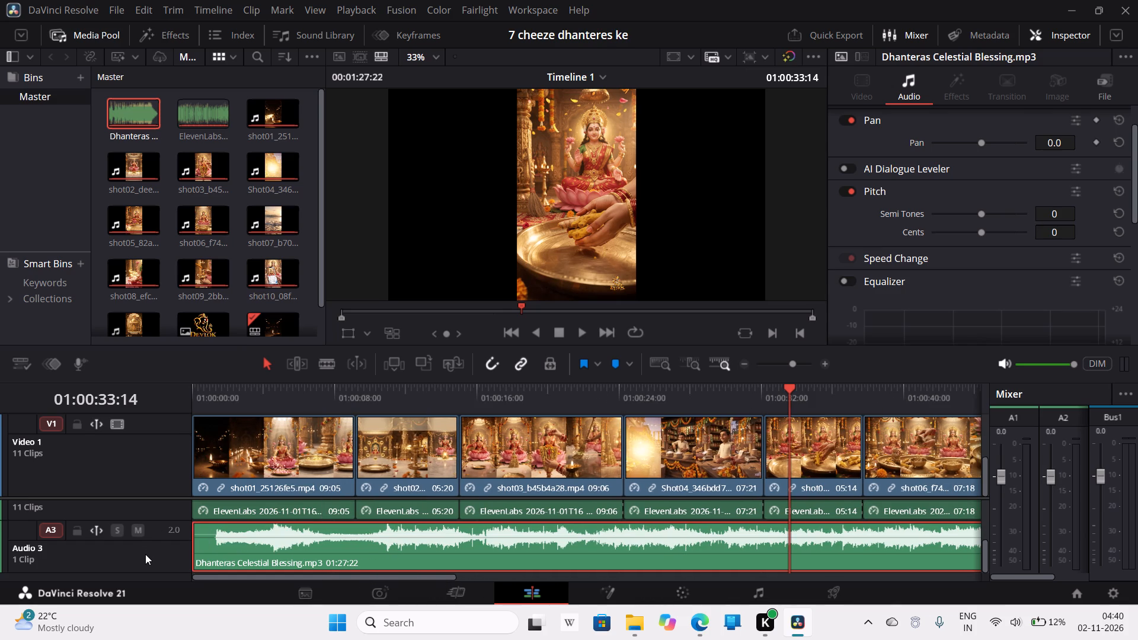
right_click(145, 554)
click(126, 559)
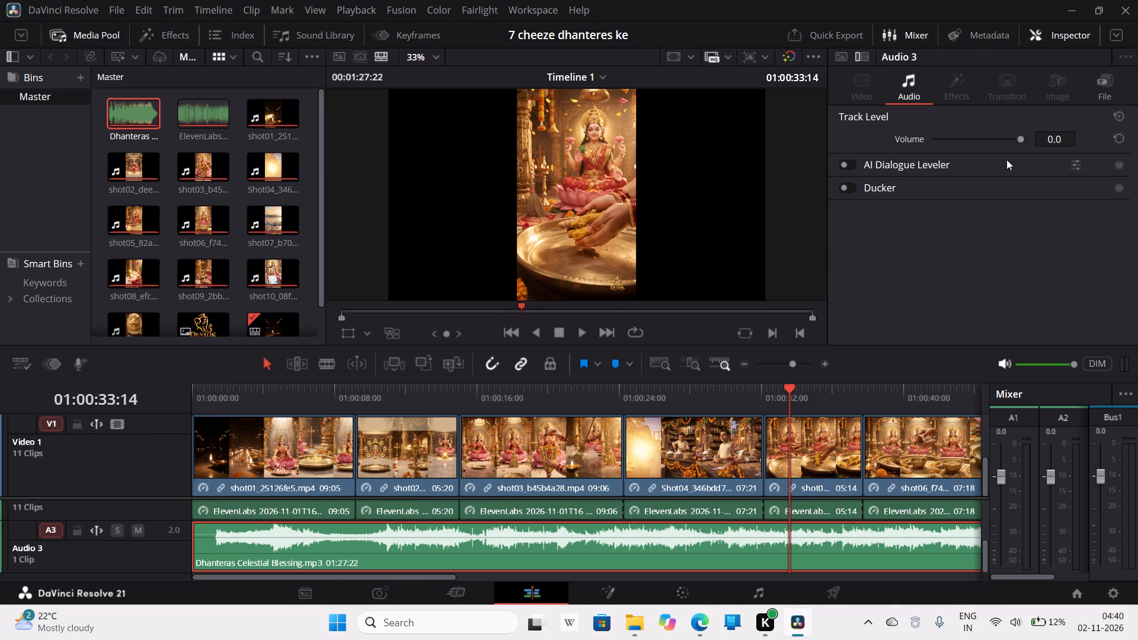
drag(1062, 137, 1055, 138)
drag(1055, 138, 1050, 139)
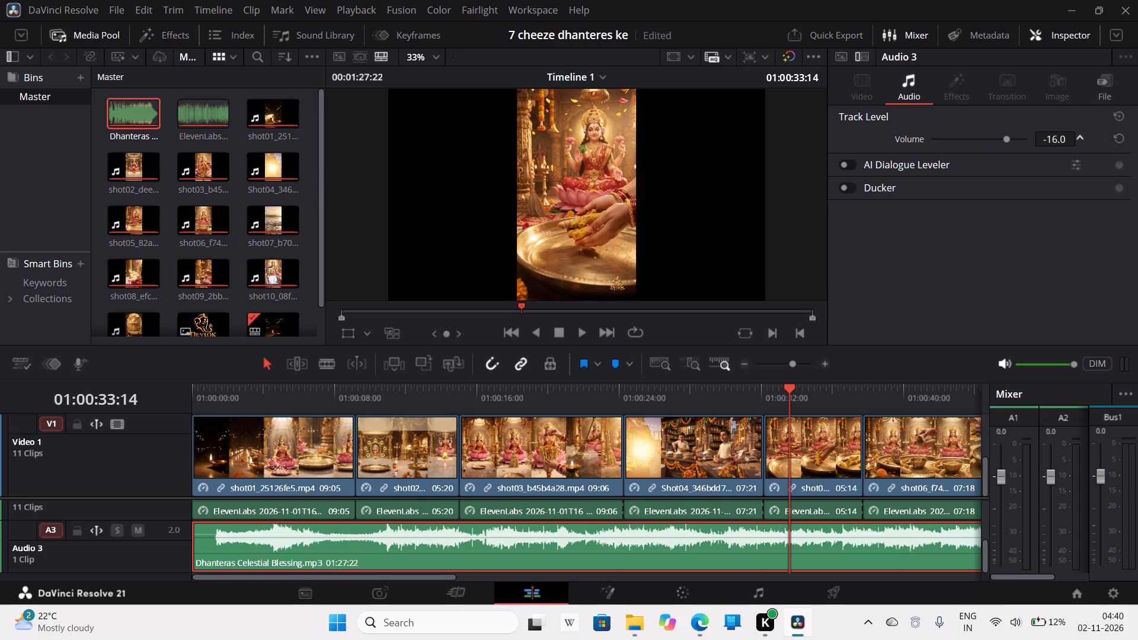
drag(1050, 139, 1051, 139)
Lower the track volume of Audio 1, which holds the shots' own sound, to -7.0.
scroll(168, 504, up, 1)
click(159, 529)
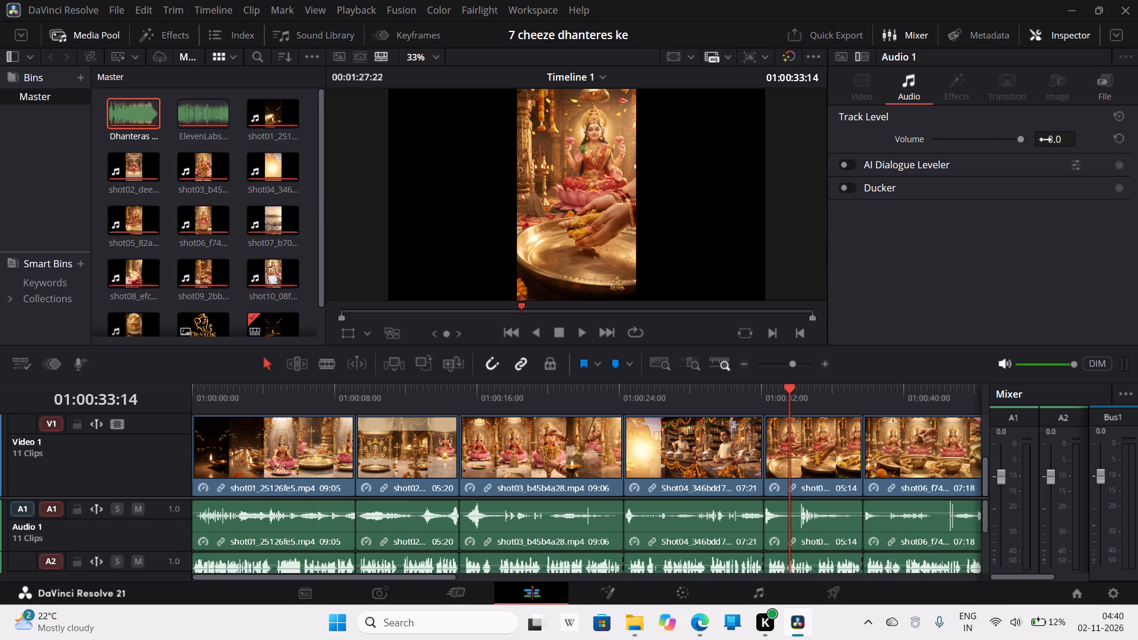
drag(1055, 135, 1050, 135)
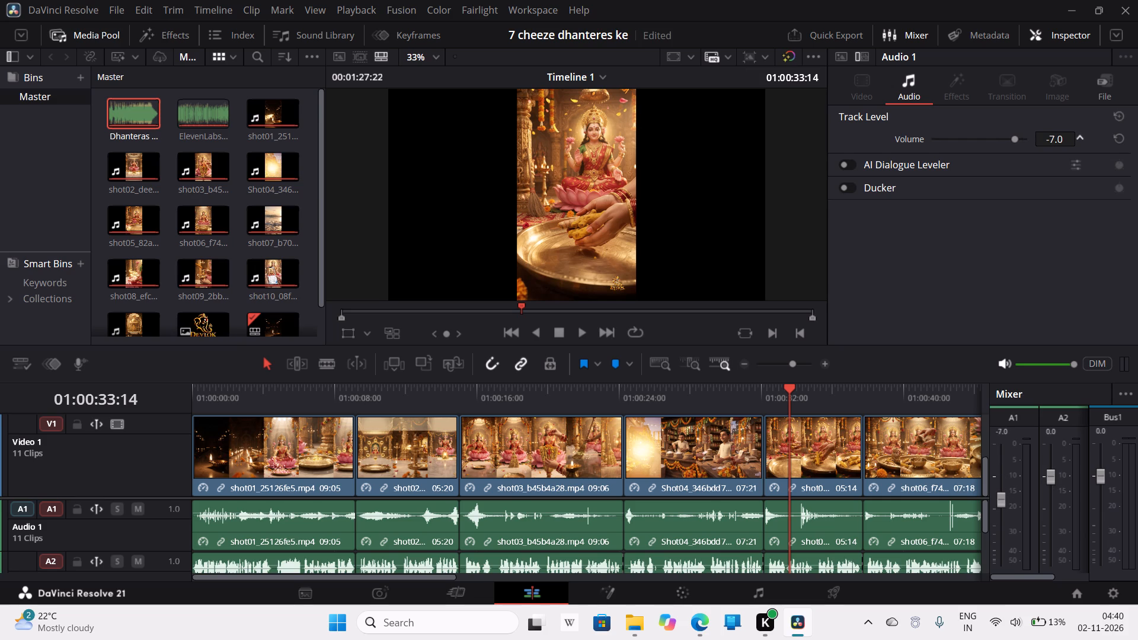
drag(1050, 135, 1049, 135)
drag(1049, 135, 1050, 133)
drag(1050, 133, 1050, 133)
Raise the Audio 2 voice-over track's volume to 2.0.
scroll(119, 523, down, 3)
scroll(146, 507, up, 1)
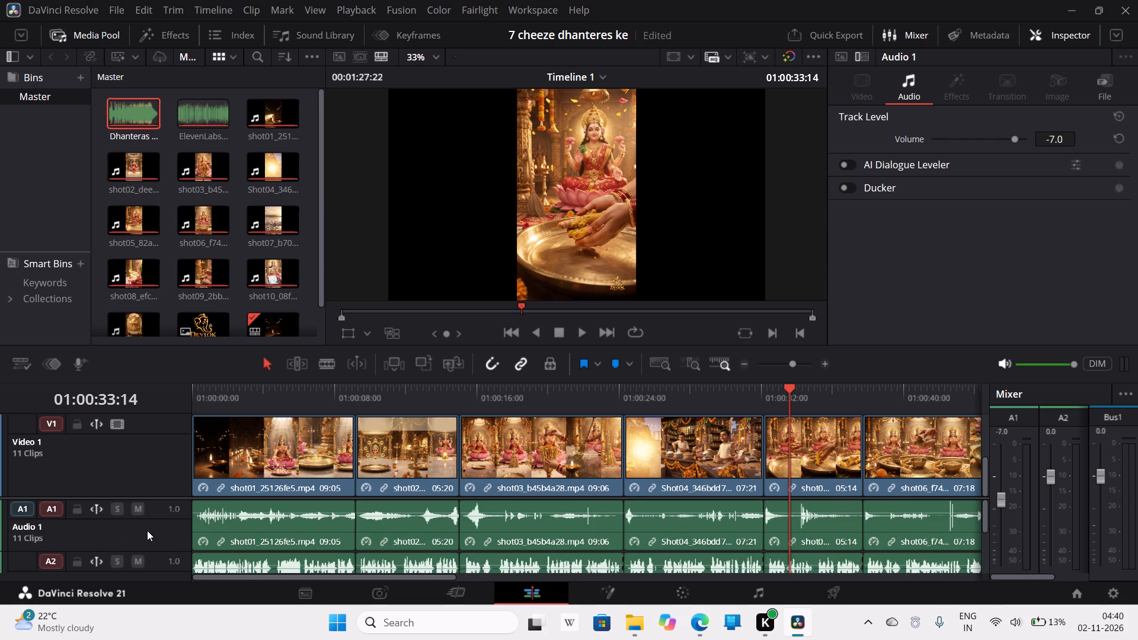
scroll(147, 530, down, 1)
click(153, 514)
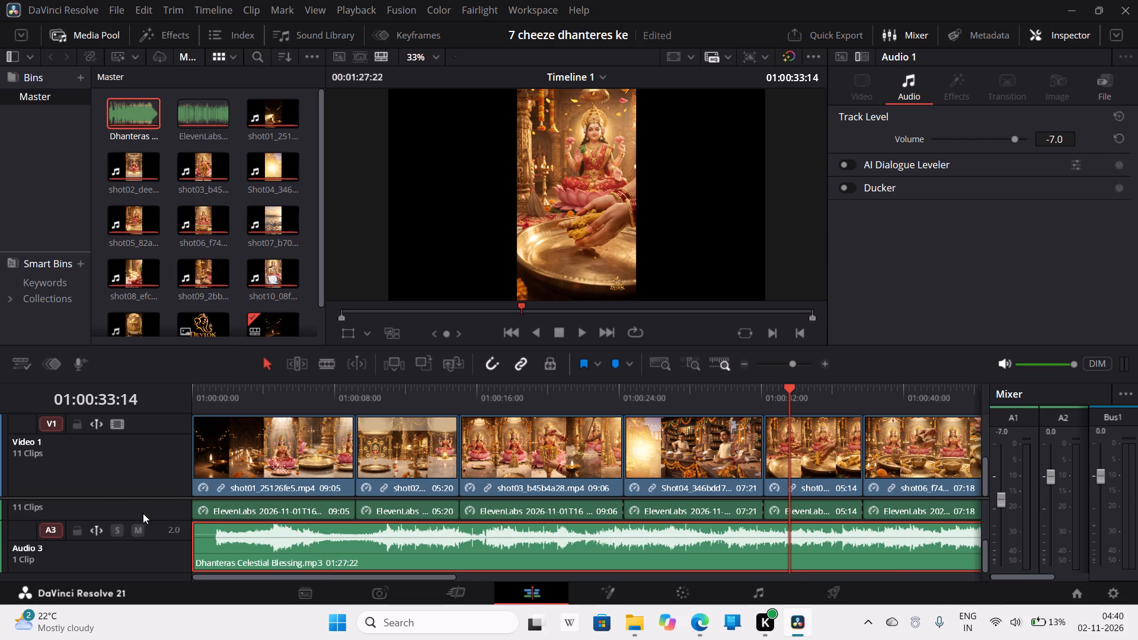
click(110, 509)
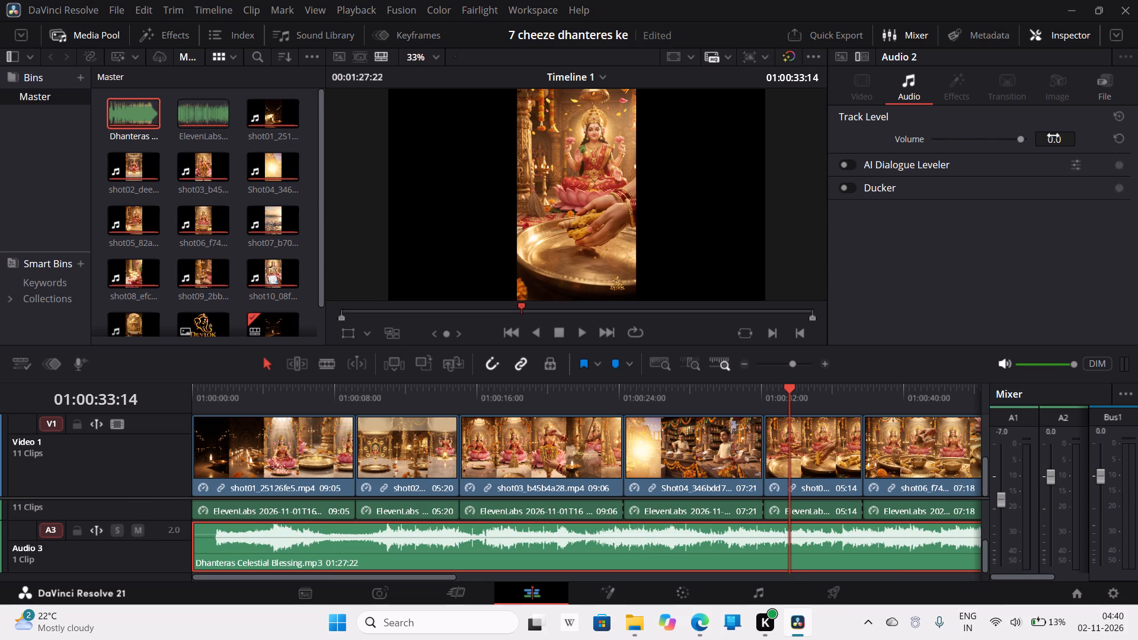
scroll(974, 242, up, 1)
click(1052, 137)
scroll(254, 490, up, 2)
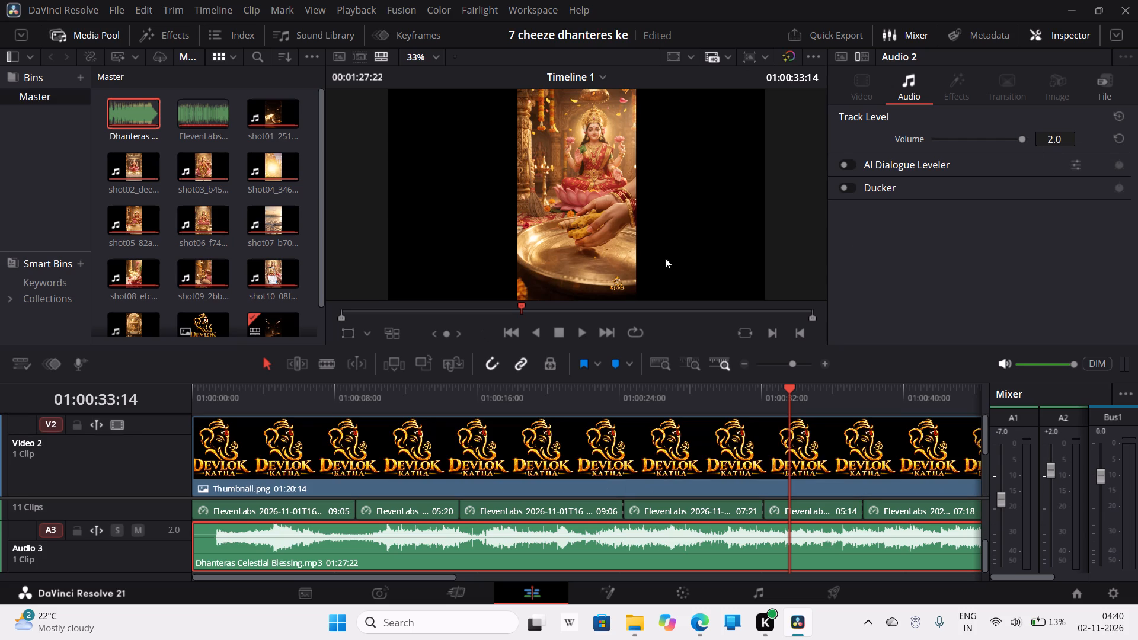
scroll(920, 193, up, 2)
click(963, 161)
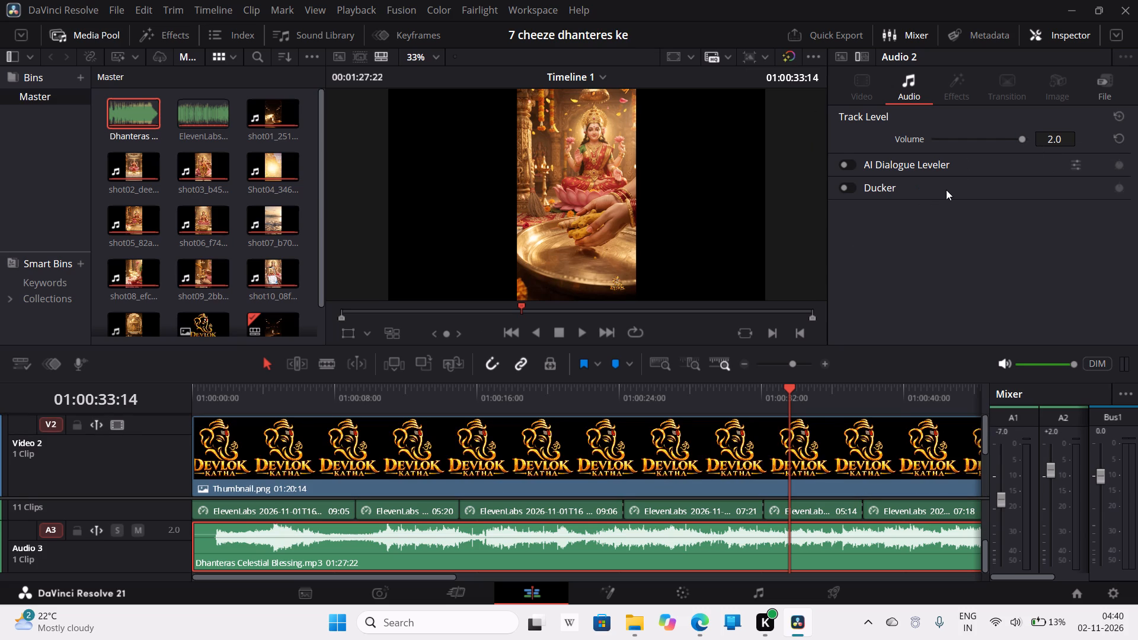
click(946, 190)
click(921, 125)
scroll(419, 555, up, 2)
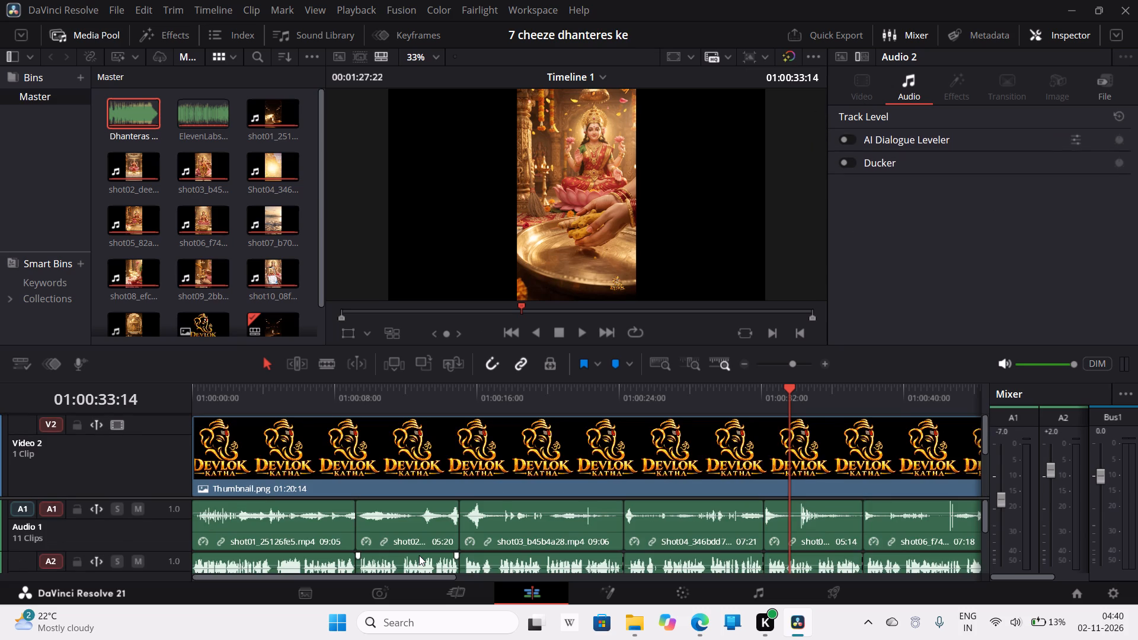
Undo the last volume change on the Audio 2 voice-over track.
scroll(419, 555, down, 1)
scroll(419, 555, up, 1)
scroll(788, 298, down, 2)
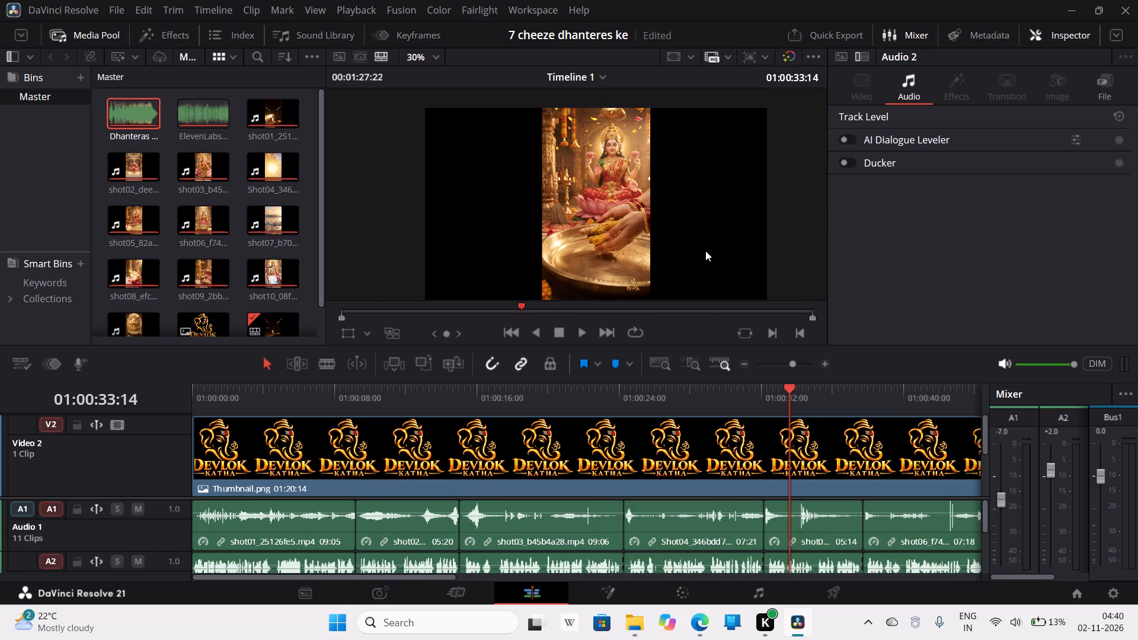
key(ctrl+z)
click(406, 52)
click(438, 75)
Set the track volume of the Audio 2 voice-over track to 2.0.
scroll(360, 537, down, 4)
click(155, 565)
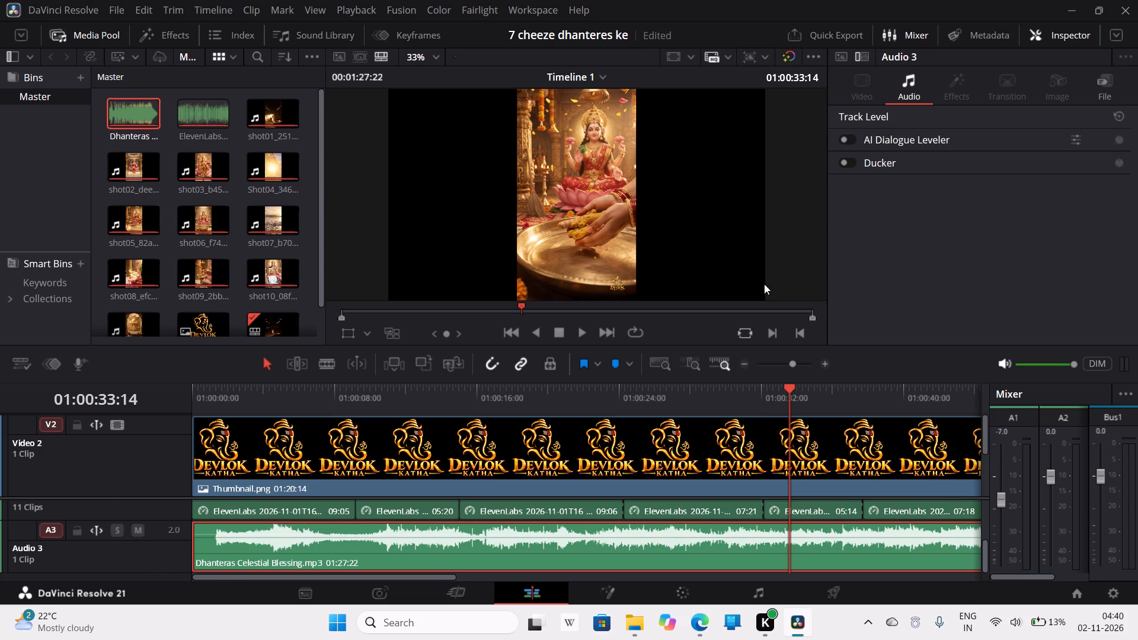
click(864, 75)
click(907, 87)
scroll(948, 234, up, 3)
click(156, 507)
click(926, 117)
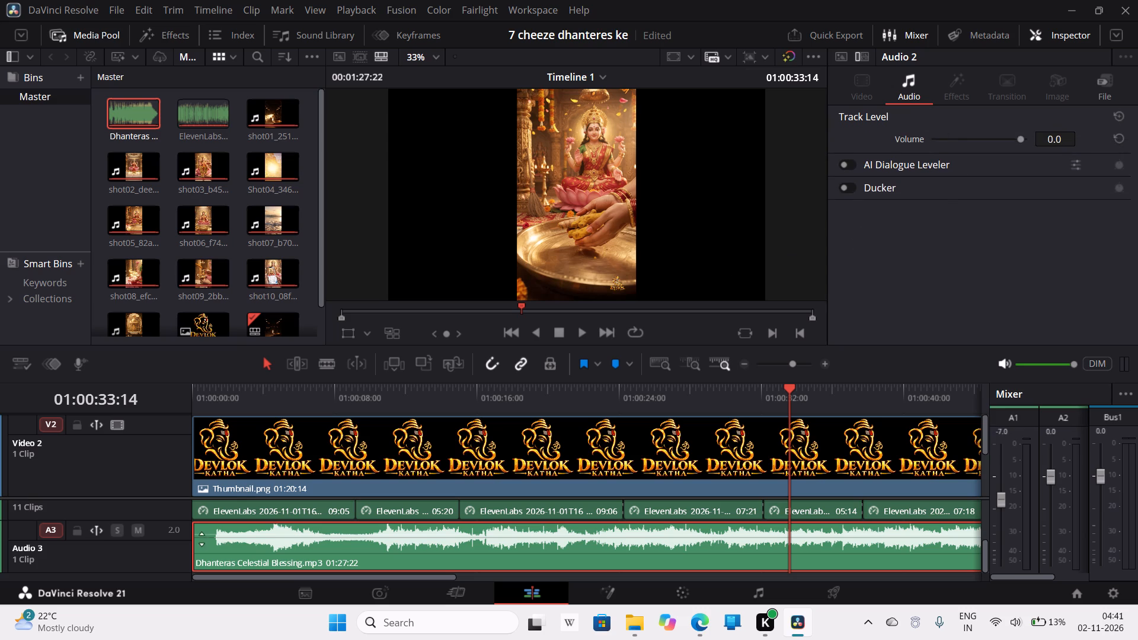
click(137, 565)
scroll(129, 558, up, 1)
scroll(136, 546, down, 1)
scroll(137, 546, up, 1)
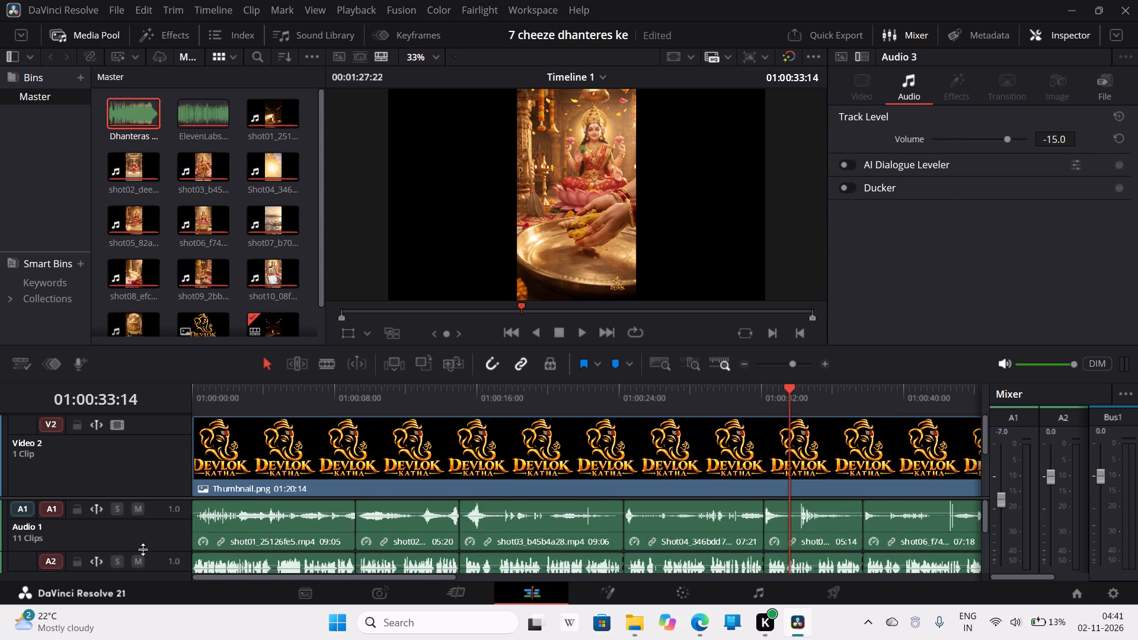
scroll(145, 546, down, 1)
click(151, 505)
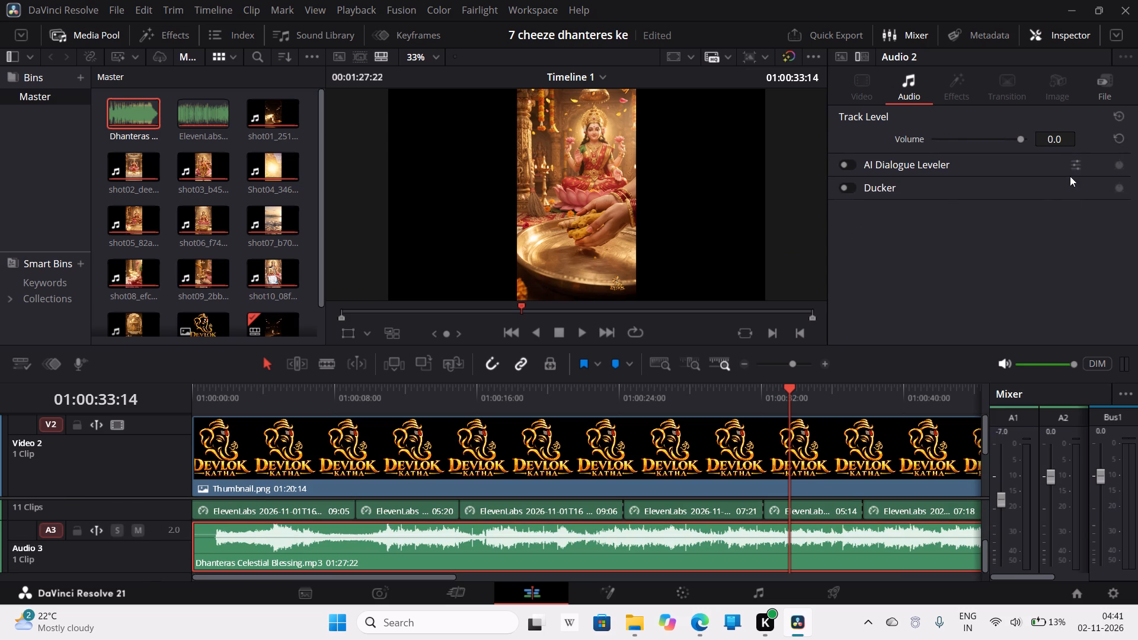
click(1057, 141)
Turn on the AI Dialogue Leveler for the Audio 2 voice-over track.
click(1117, 79)
click(913, 85)
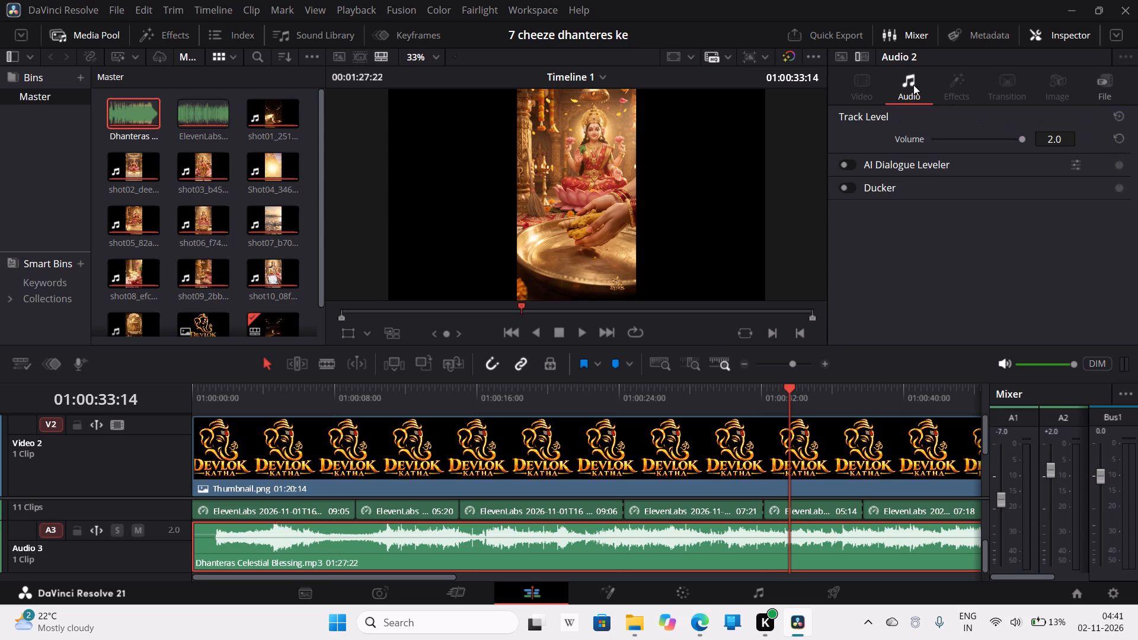
click(964, 184)
click(1057, 190)
click(1044, 168)
click(1075, 164)
click(1097, 163)
click(858, 165)
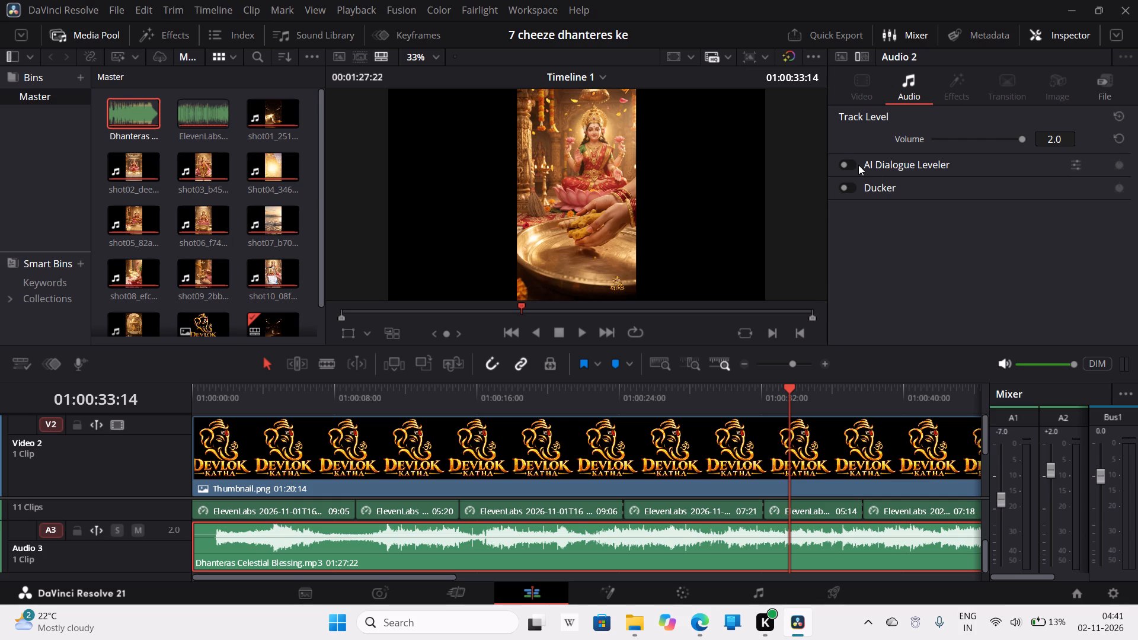
click(840, 162)
click(845, 161)
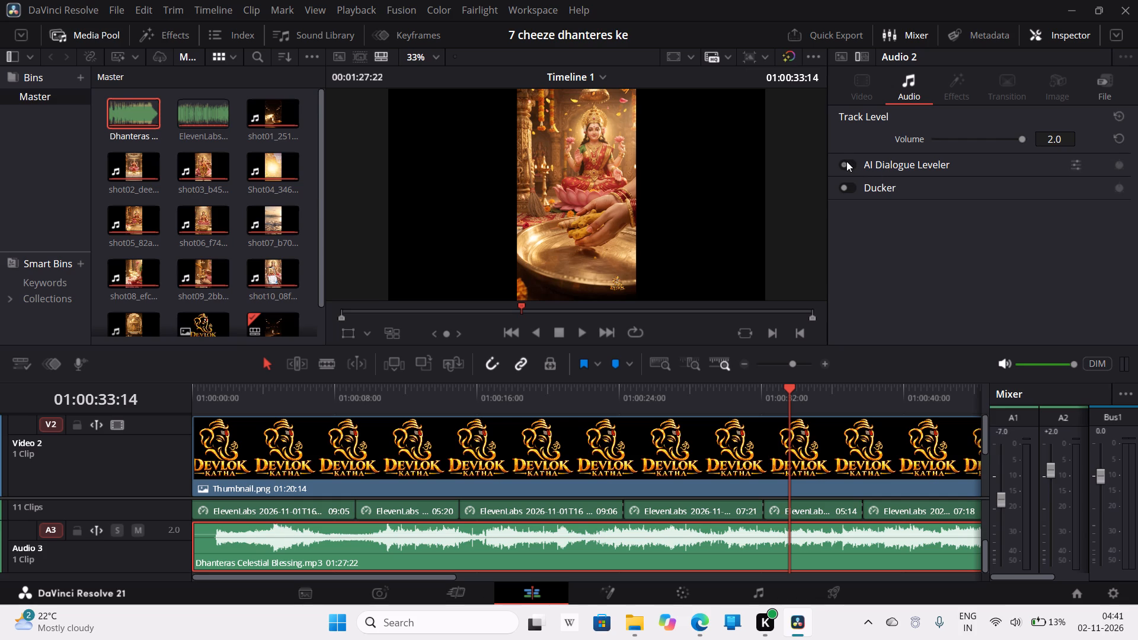
click(846, 161)
click(866, 128)
click(862, 94)
scroll(535, 533, up, 1)
scroll(923, 228, up, 3)
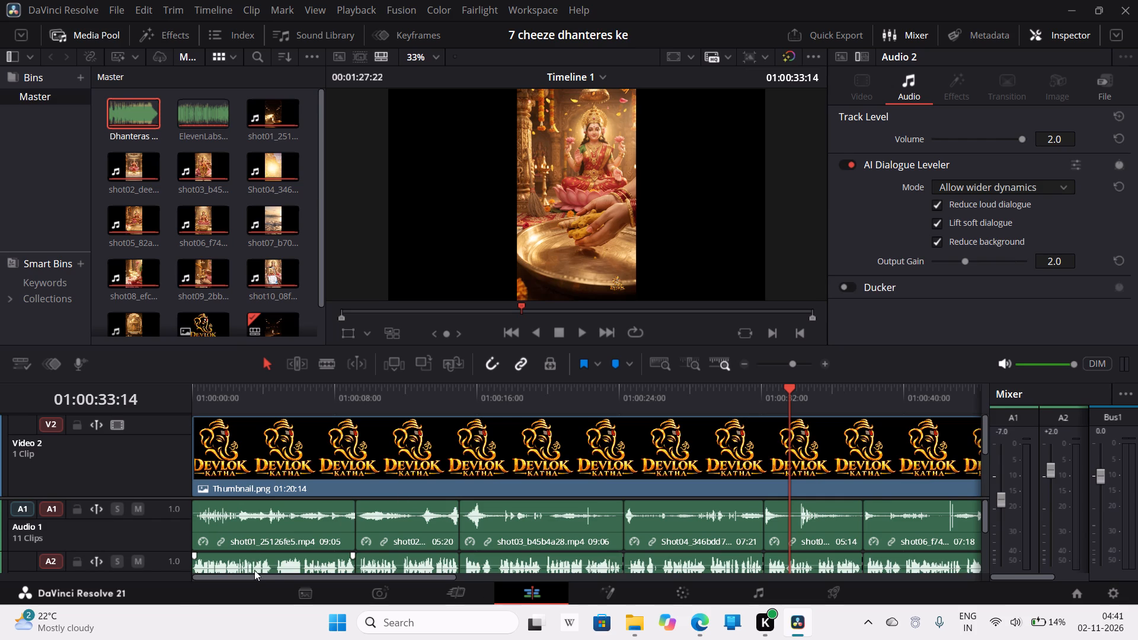
Select all eleven ElevenLabs voice-over clips on the Audio 2 track and set their pan to -6.9.
scroll(187, 568, down, 1)
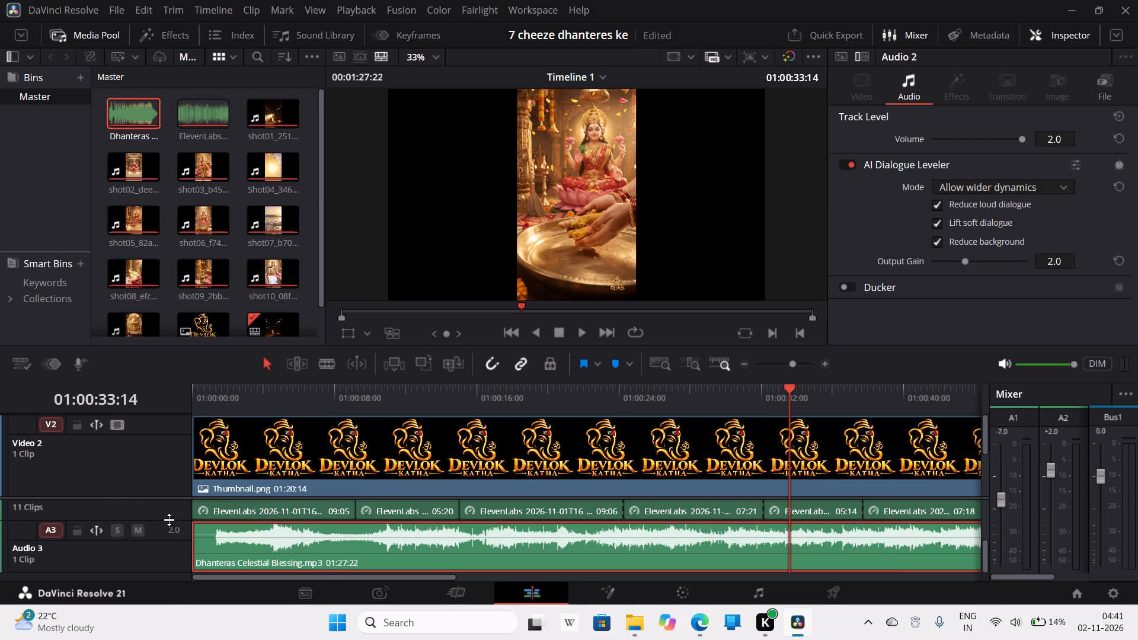
click(167, 512)
click(232, 507)
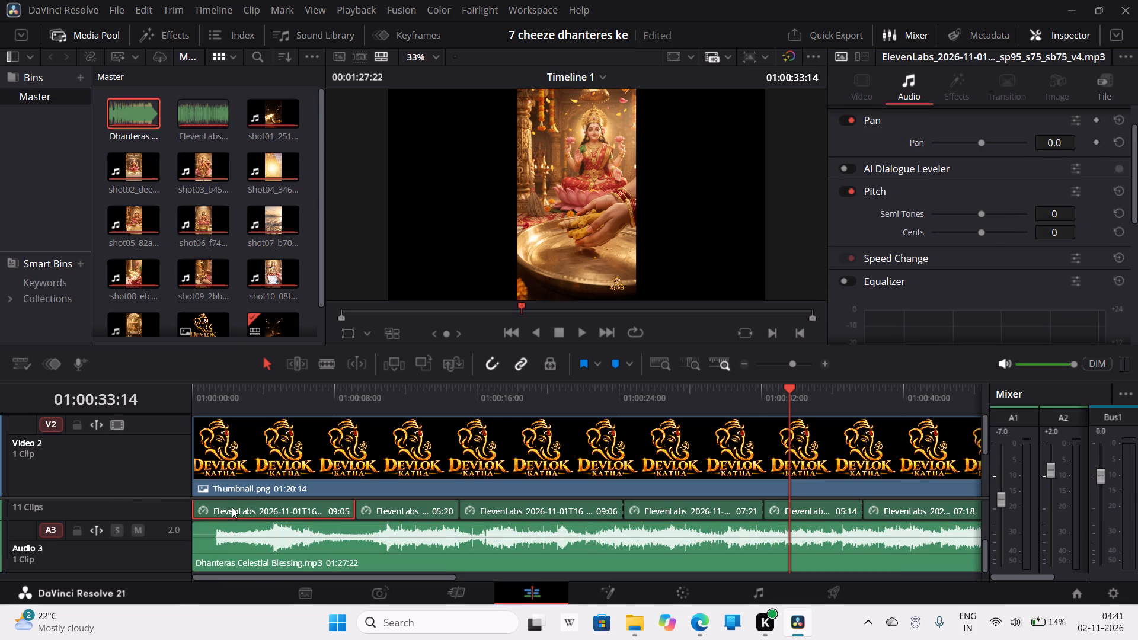
click(399, 503)
scroll(402, 516, up, 1)
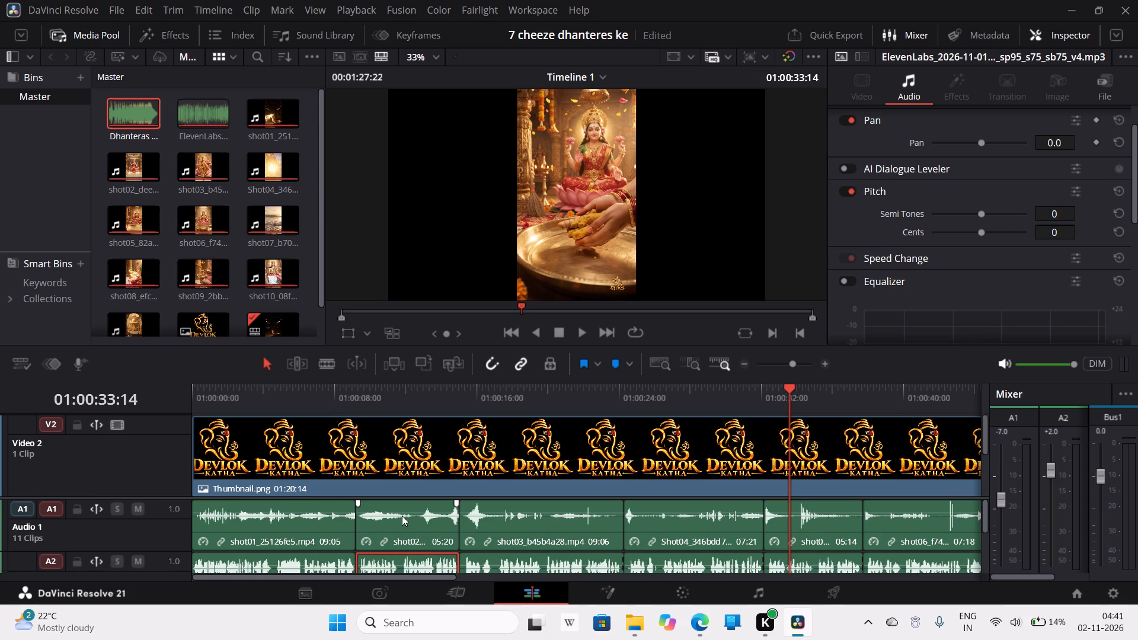
scroll(397, 523, down, 1)
click(321, 504)
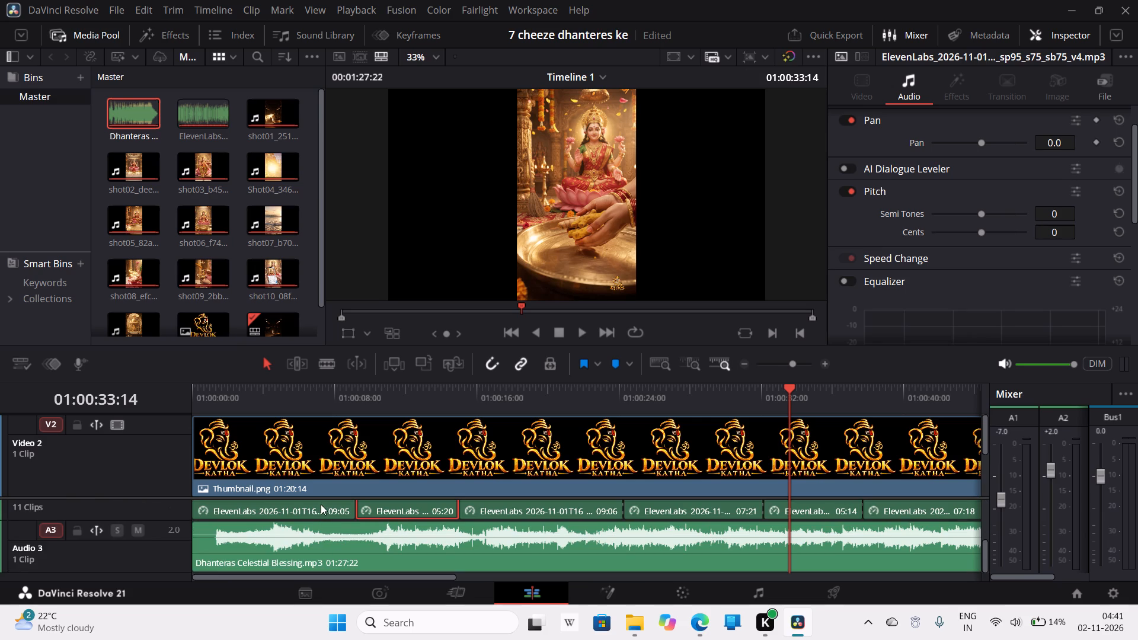
ctrl+click(436, 505)
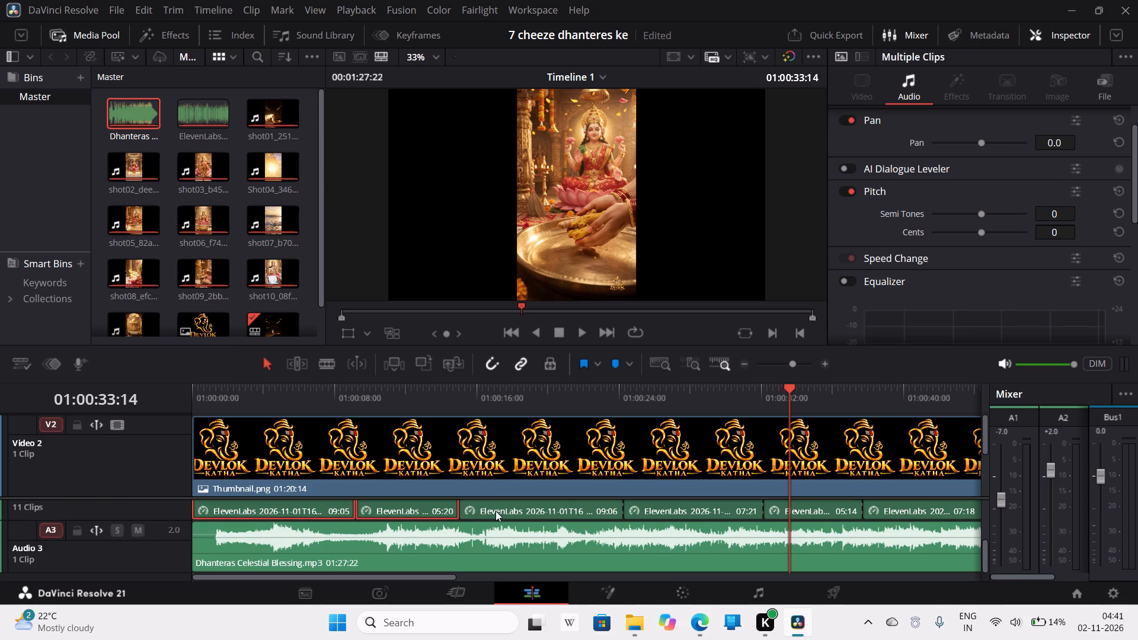
ctrl+click(497, 511)
ctrl+click(668, 514)
ctrl+click(813, 509)
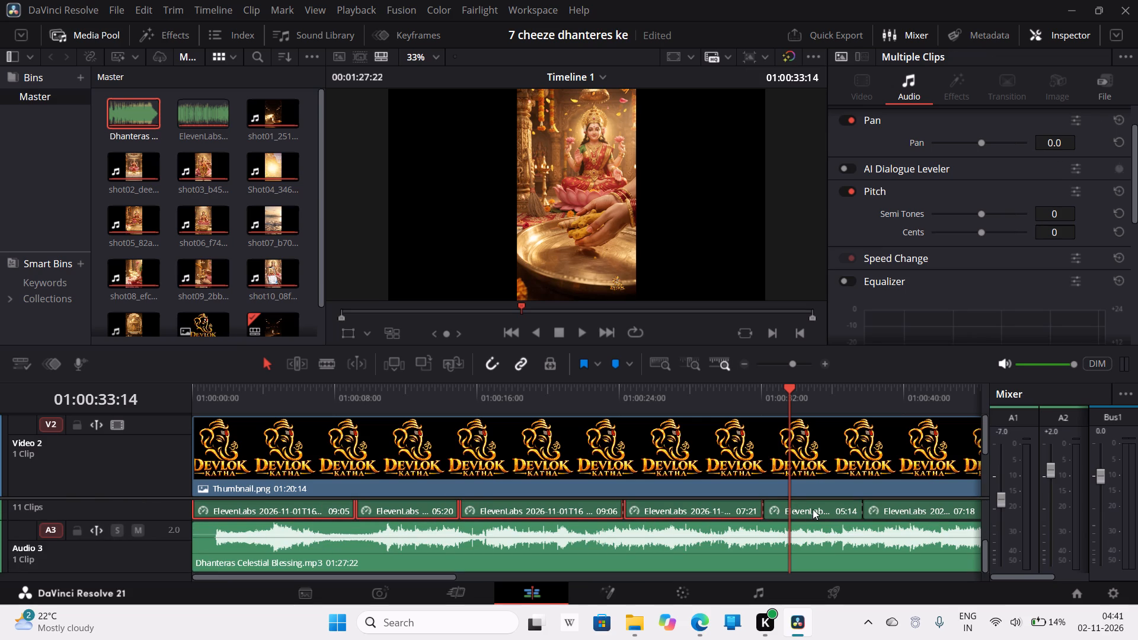
ctrl+click(903, 505)
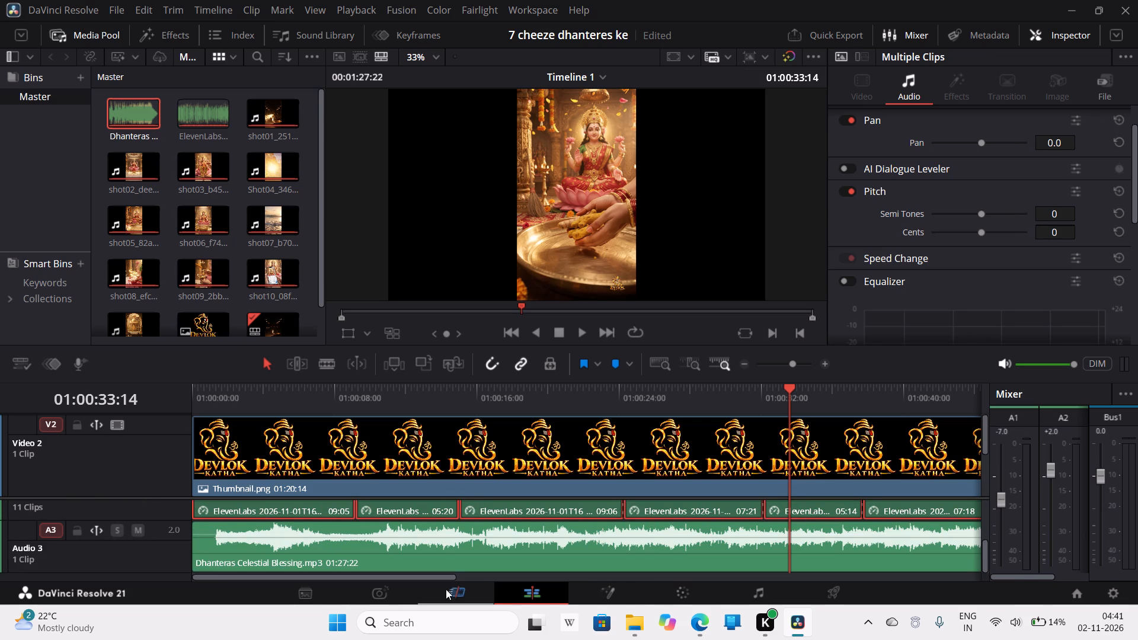
ctrl+drag(400, 575, 603, 581)
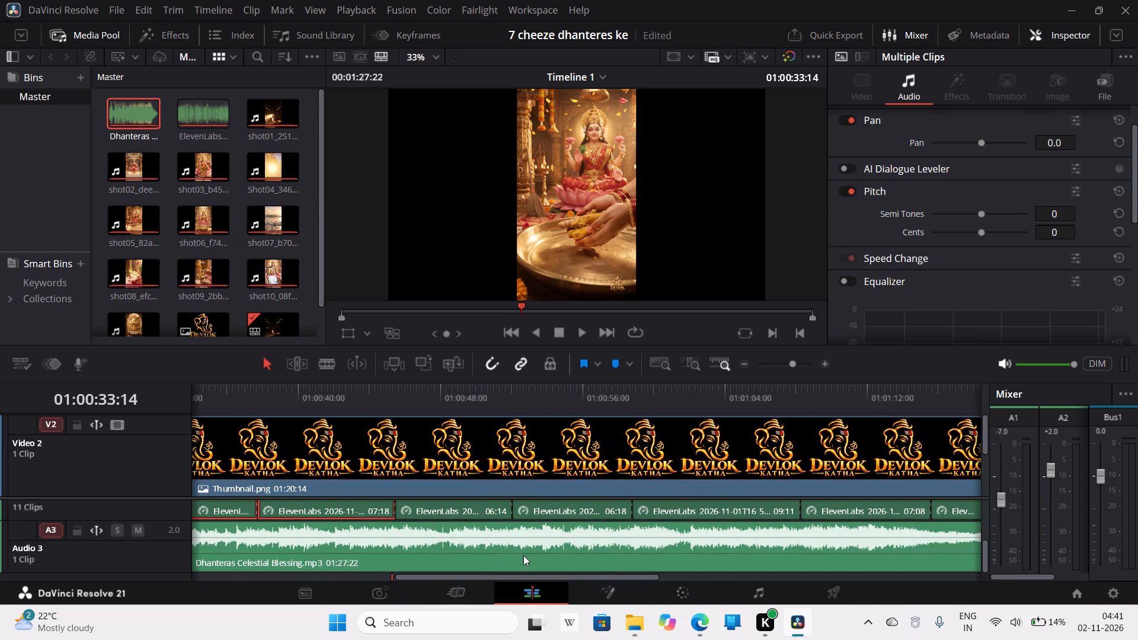
ctrl+click(468, 510)
ctrl+click(561, 514)
ctrl+click(688, 504)
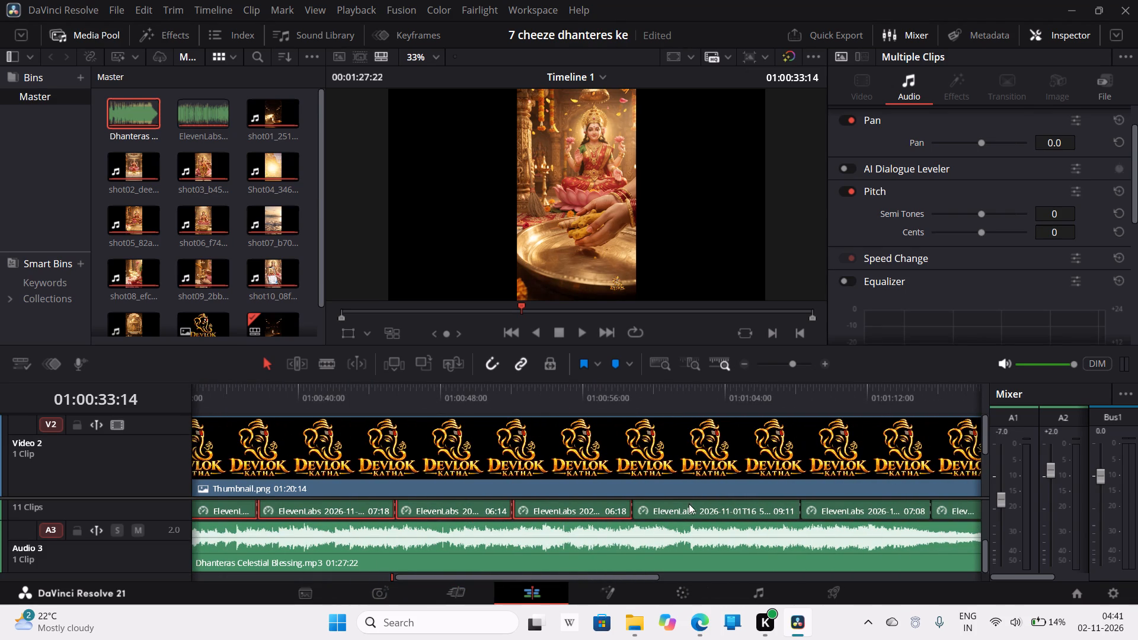
ctrl+click(849, 507)
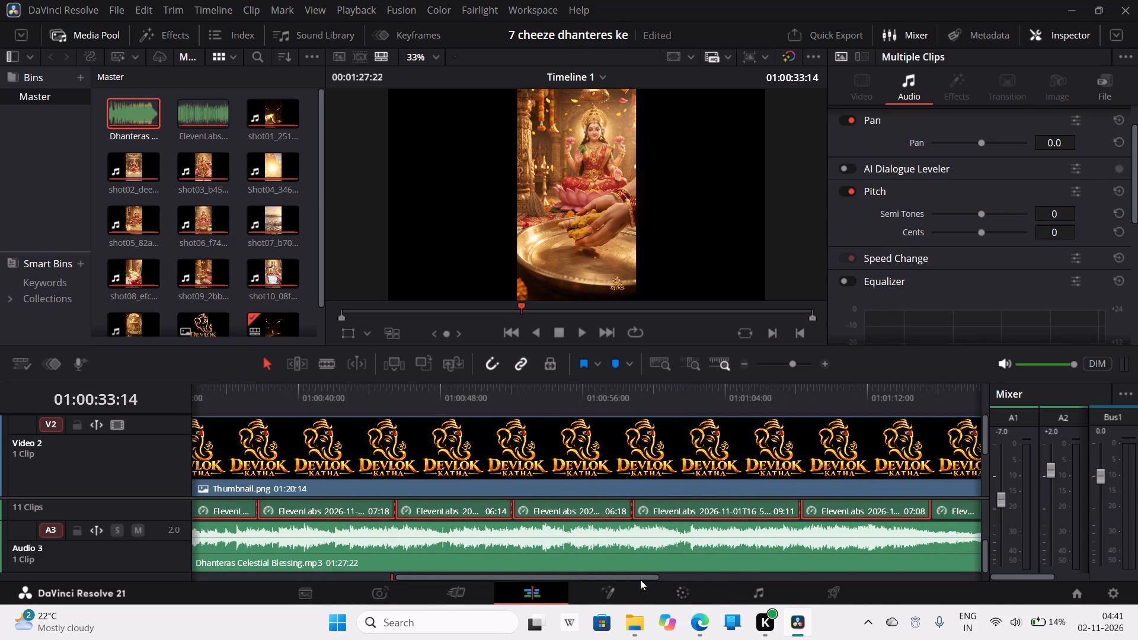
ctrl+drag(640, 580, 739, 571)
ctrl+click(693, 515)
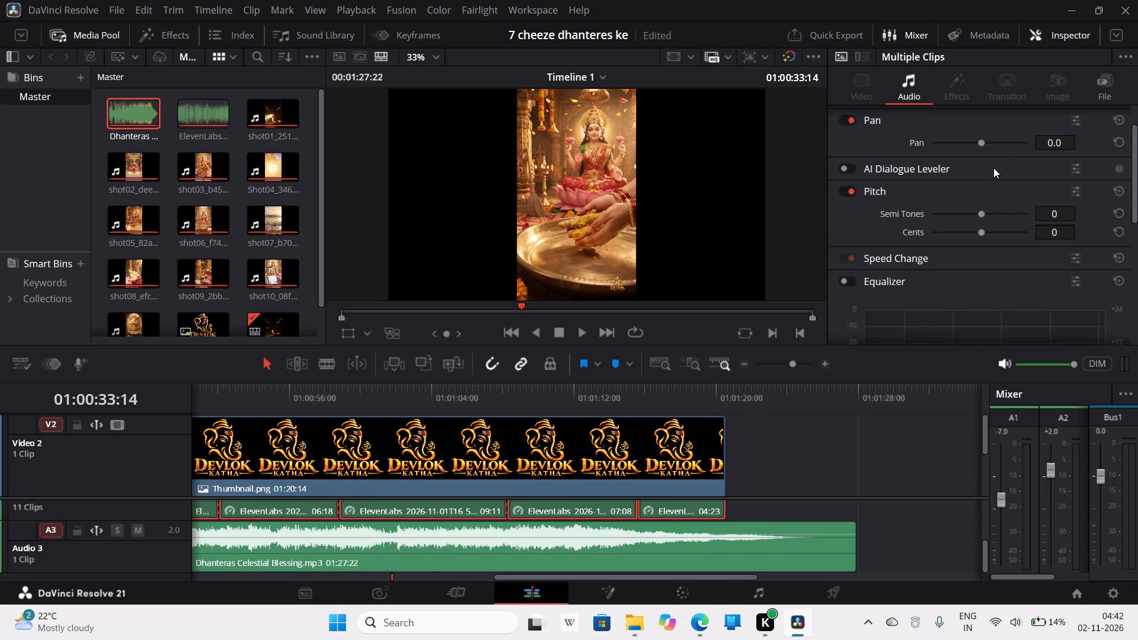
click(977, 142)
Link the selected voice-over clips on Audio 2 together and clear the selection.
right_click(694, 508)
click(728, 498)
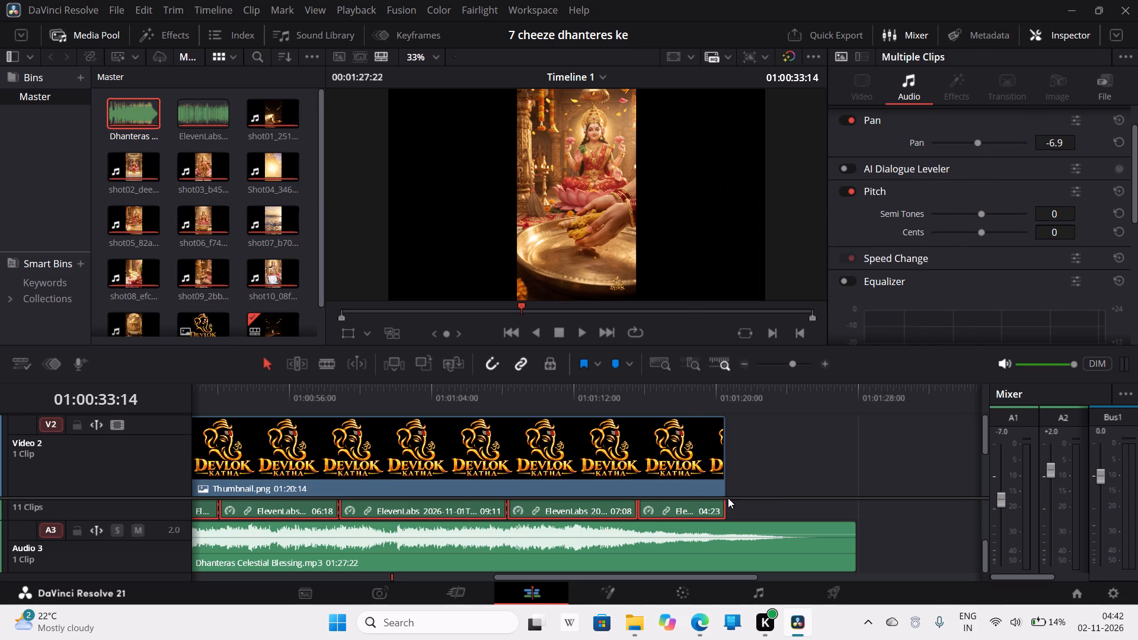
click(887, 445)
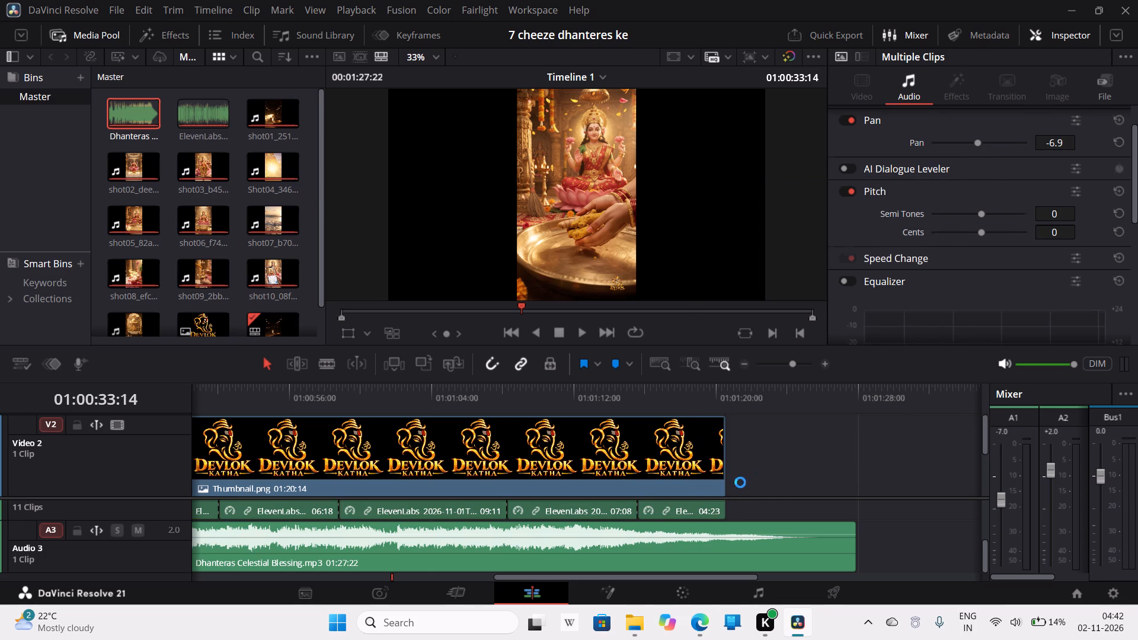
Play the first few seconds of the timeline from the start to hear the mix.
drag(518, 310, 322, 318)
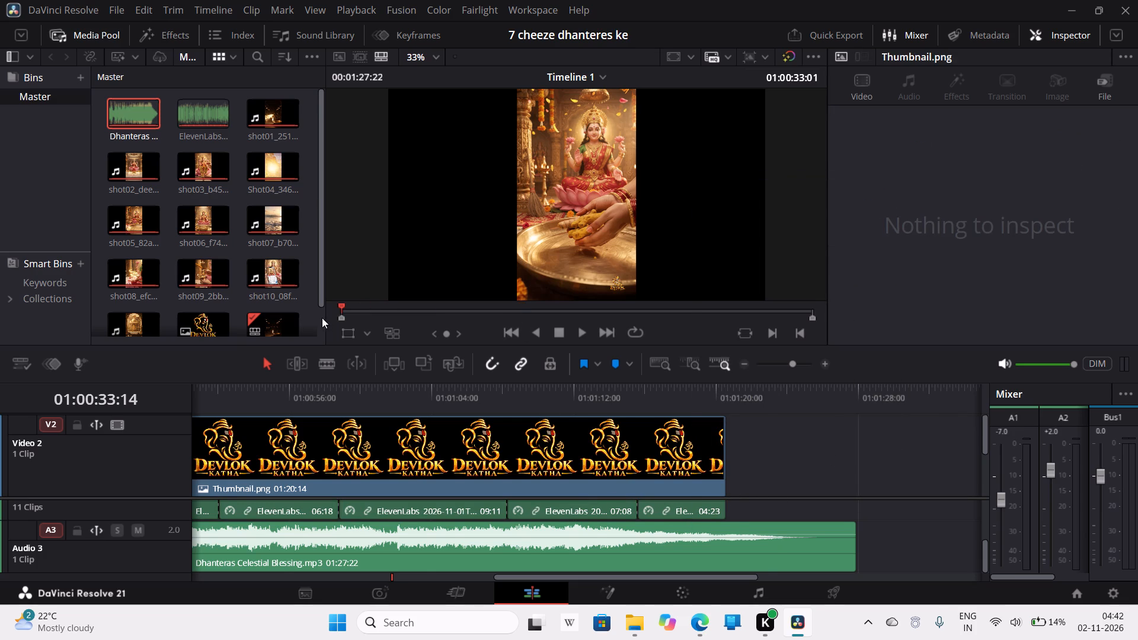
drag(322, 318, 317, 318)
click(578, 332)
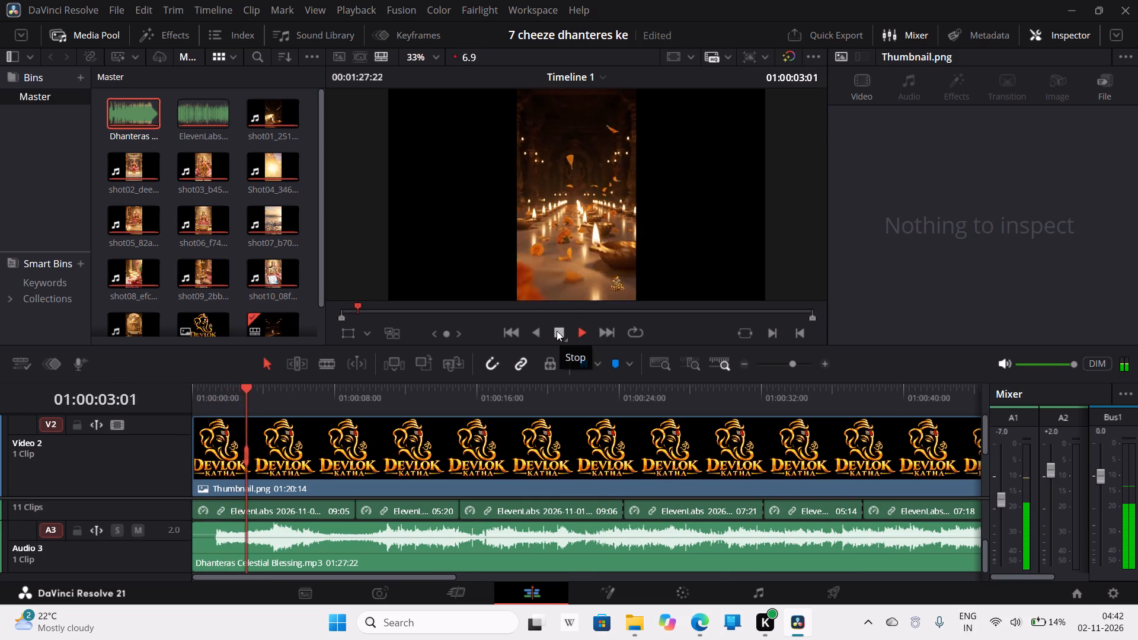
click(557, 331)
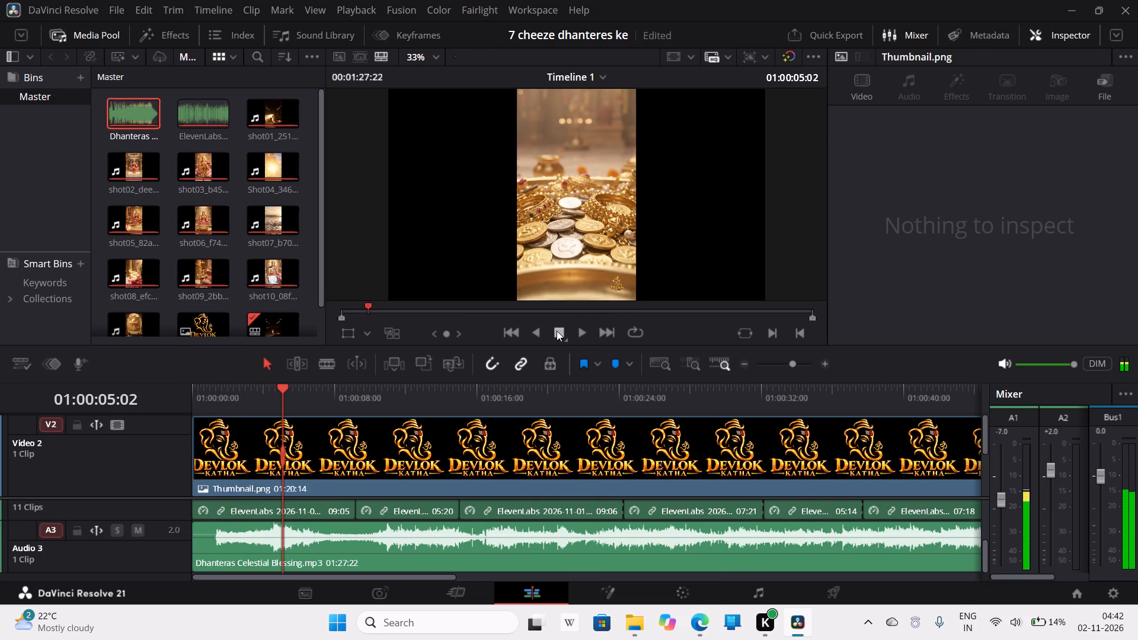
Undo the linking of the voice-over clips on the Audio 2 track.
key(ctrl+z)
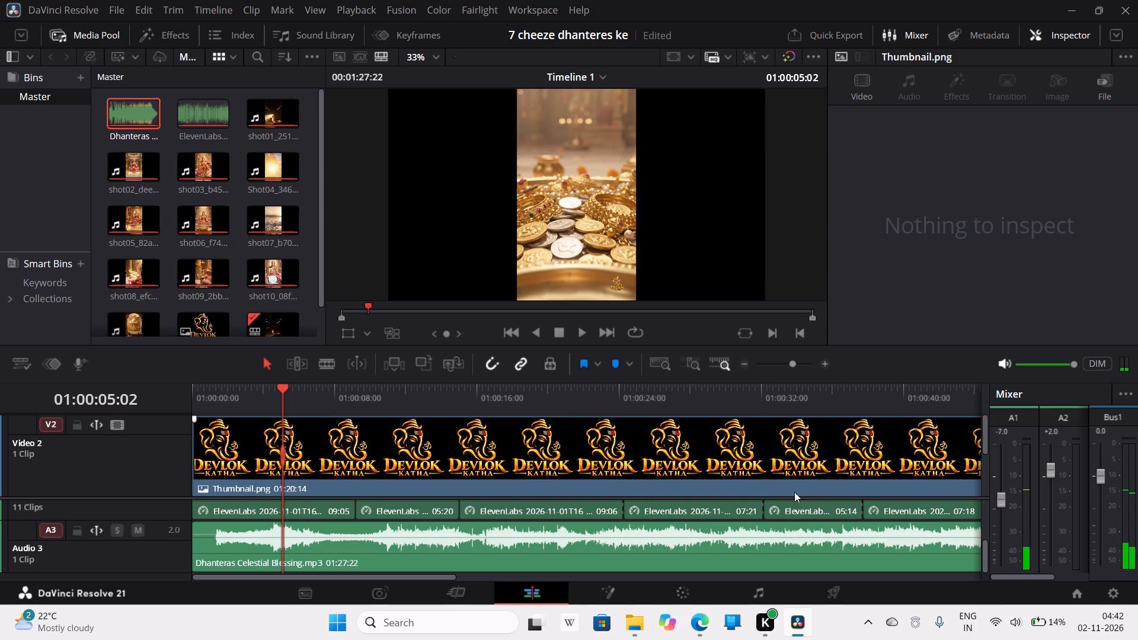
Review the video and audio tracks, checking the Audio 2 track's volume and AI Dialogue Leveler settings.
scroll(703, 568, up, 4)
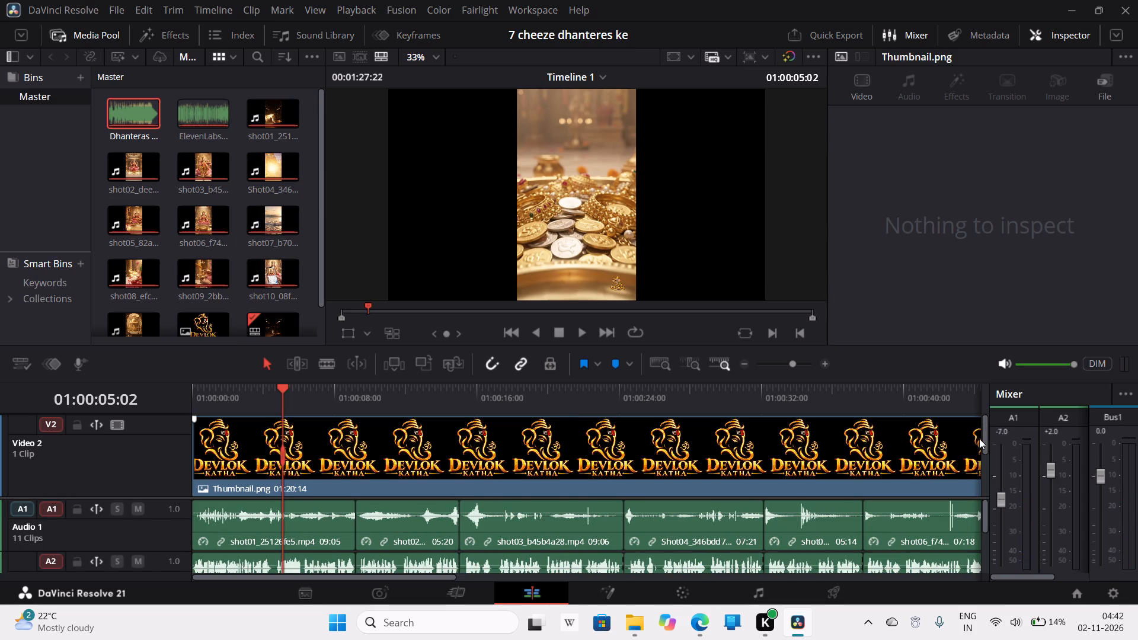
drag(984, 440, 983, 513)
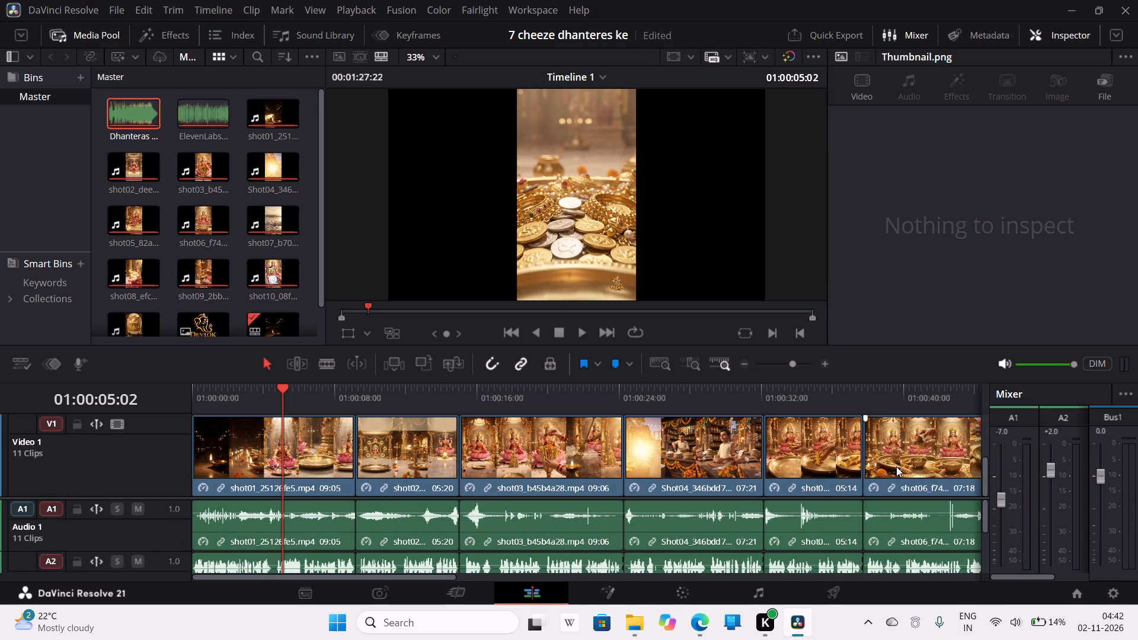
scroll(303, 523, down, 2)
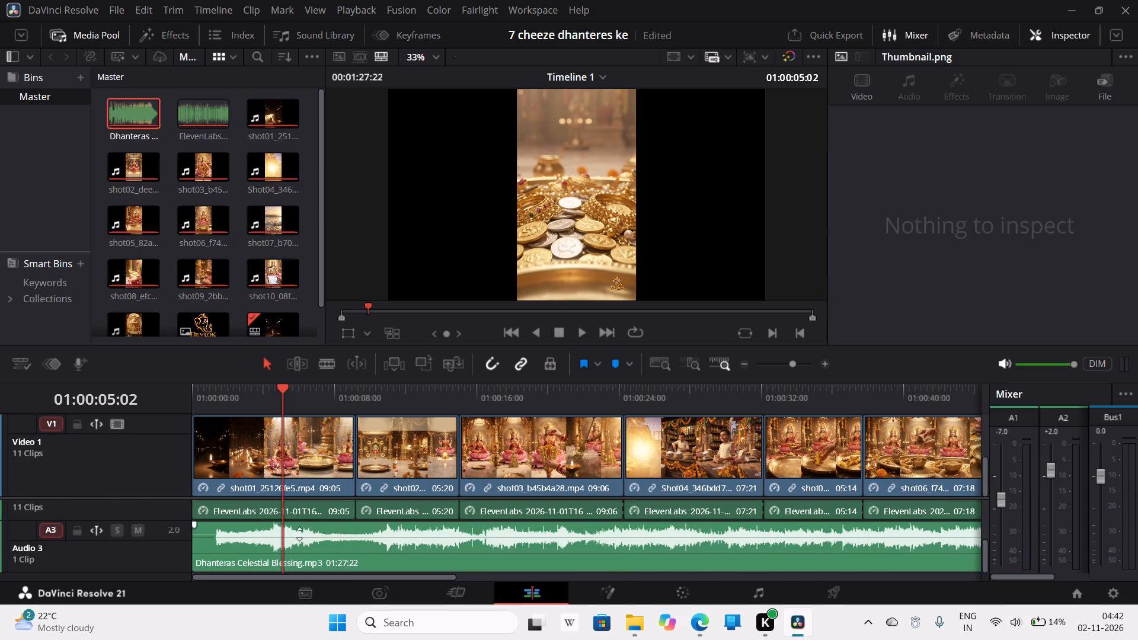
scroll(299, 534, up, 1)
scroll(207, 560, down, 2)
click(158, 508)
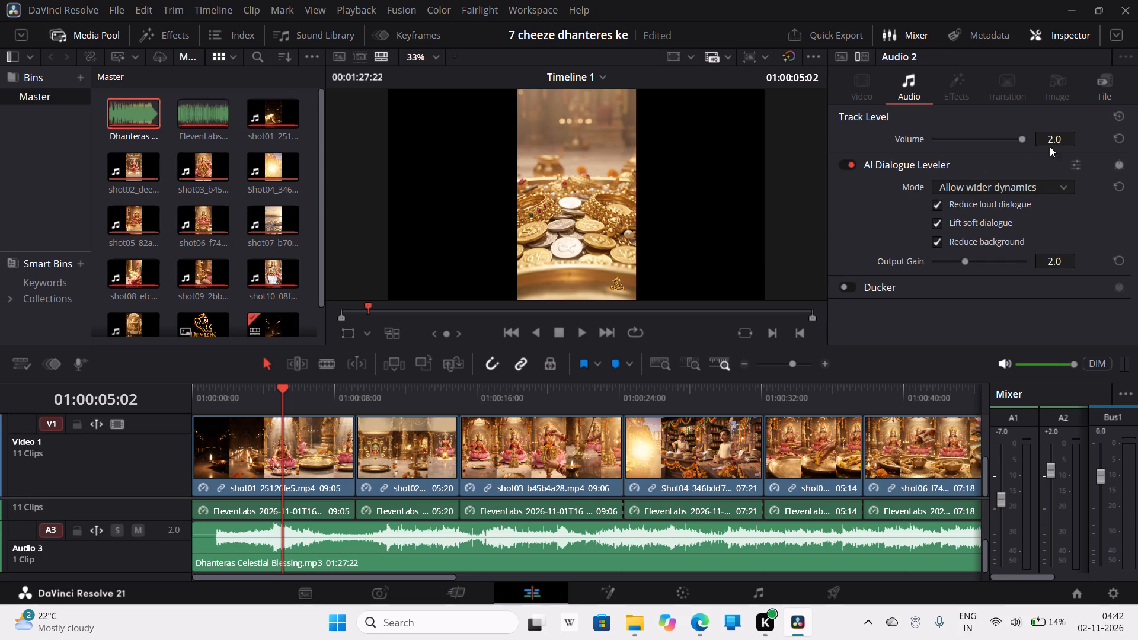
scroll(952, 210, up, 2)
scroll(215, 533, up, 1)
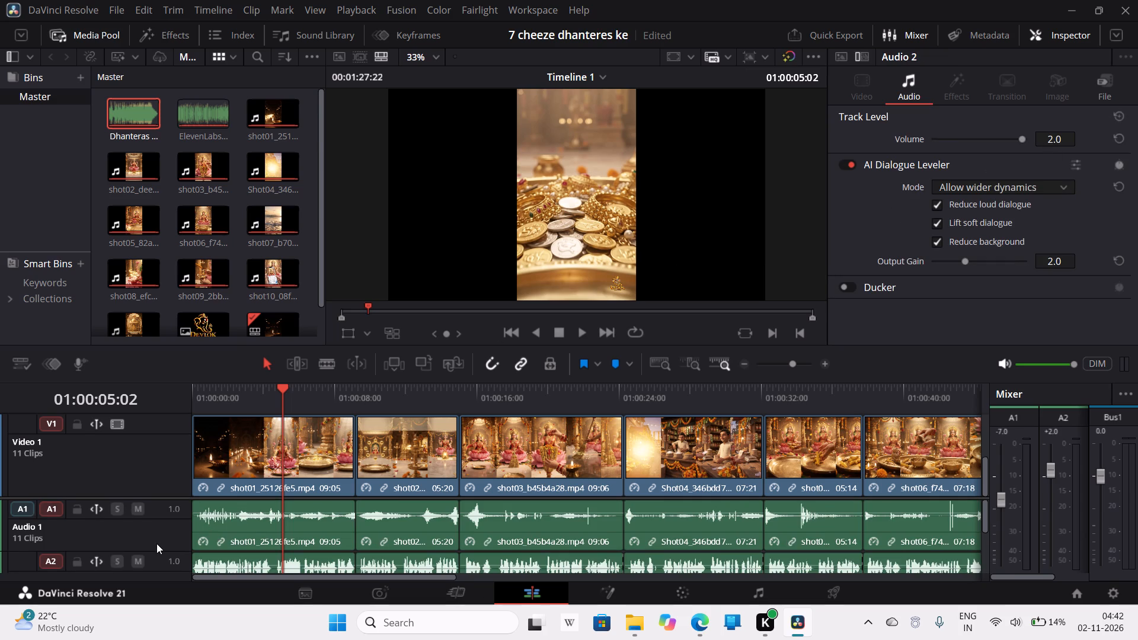
scroll(156, 543, down, 1)
scroll(156, 543, up, 1)
scroll(156, 543, down, 2)
scroll(156, 543, up, 2)
scroll(158, 536, down, 1)
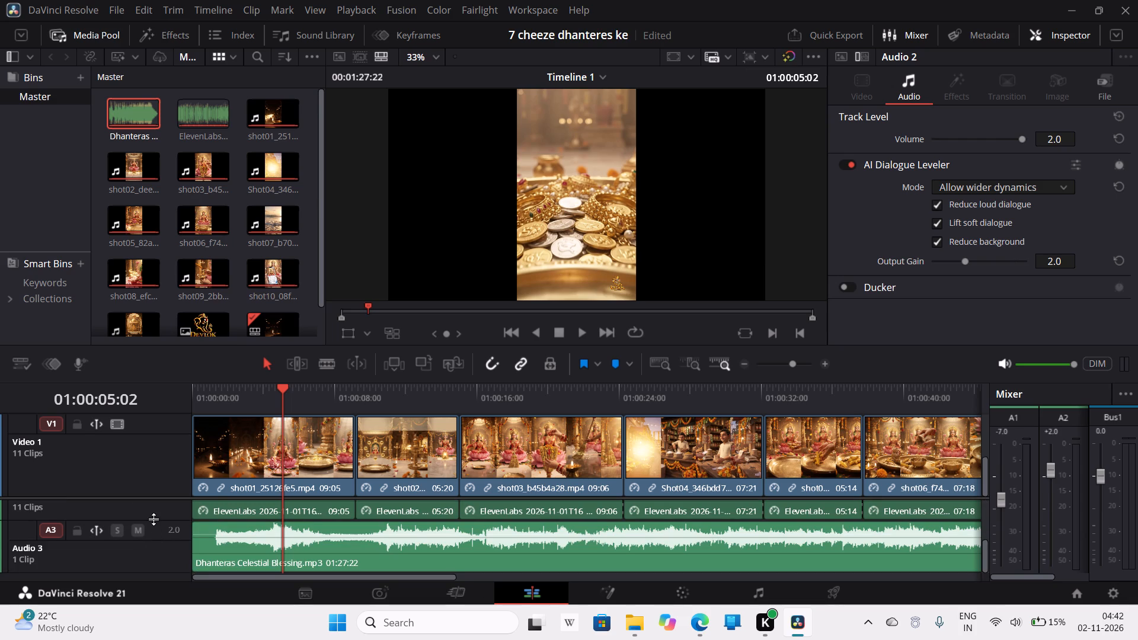
click(162, 507)
click(162, 507)
click(162, 507)
Check the audio settings of the first two voice-over clips on Audio 2.
click(240, 505)
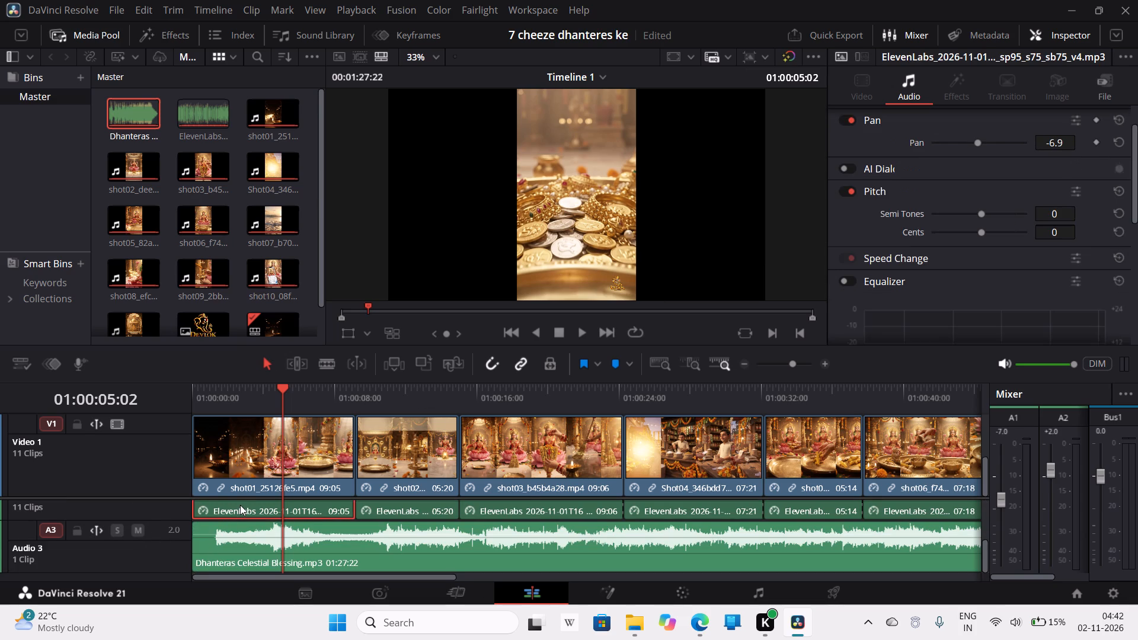
click(383, 506)
click(299, 509)
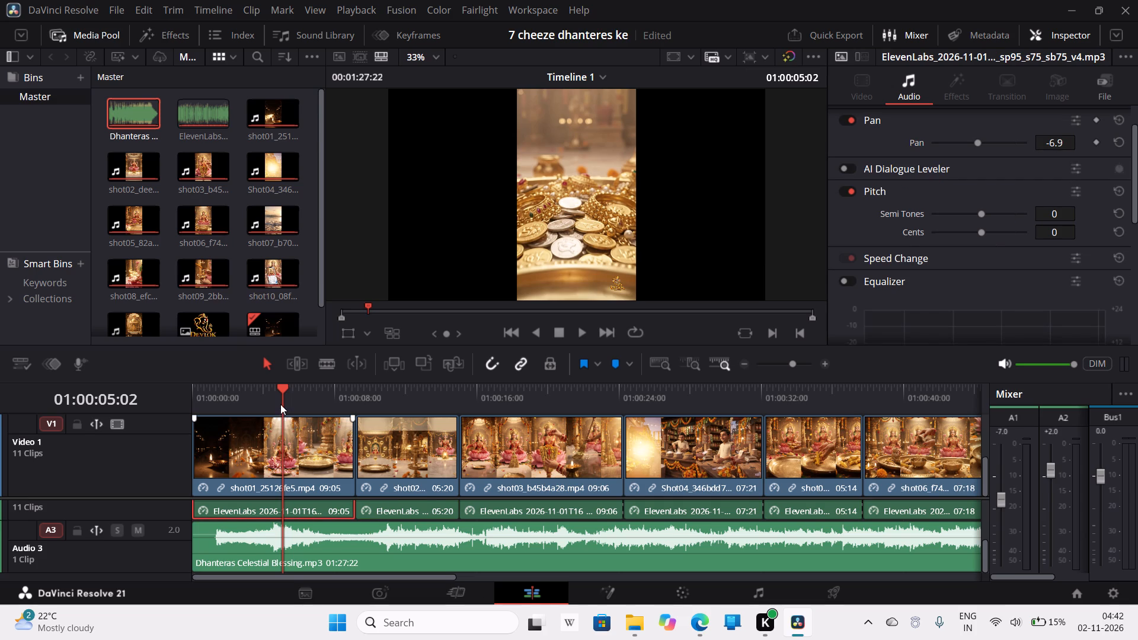
Play the timeline from the start and again from the third shot to judge the narration against the music.
drag(280, 404, 156, 413)
click(583, 337)
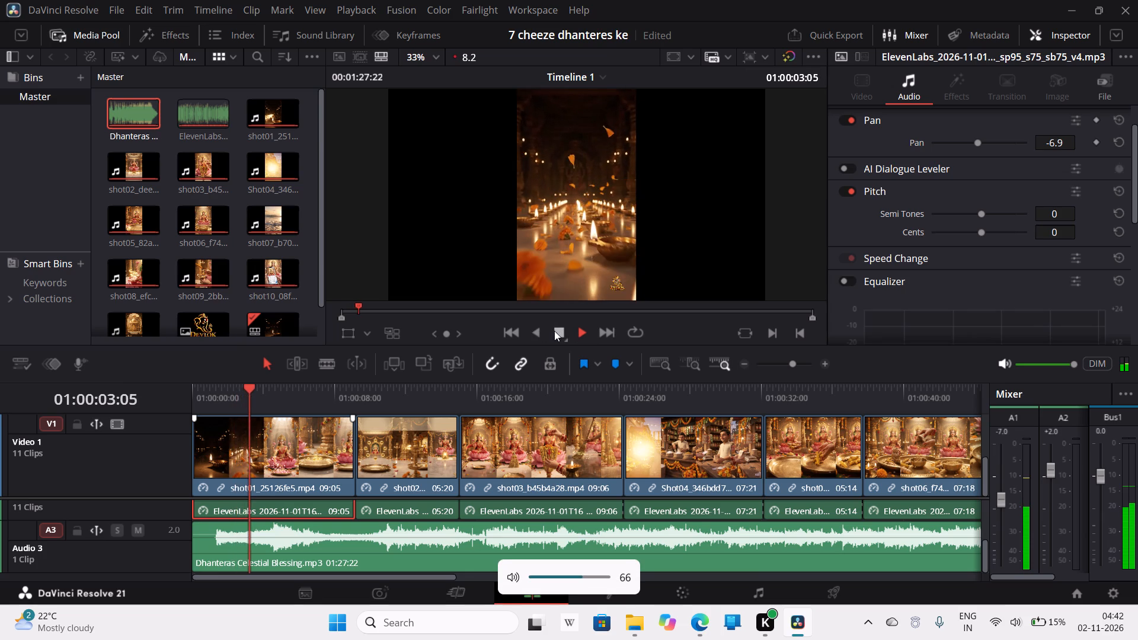
click(554, 331)
drag(266, 396, 378, 396)
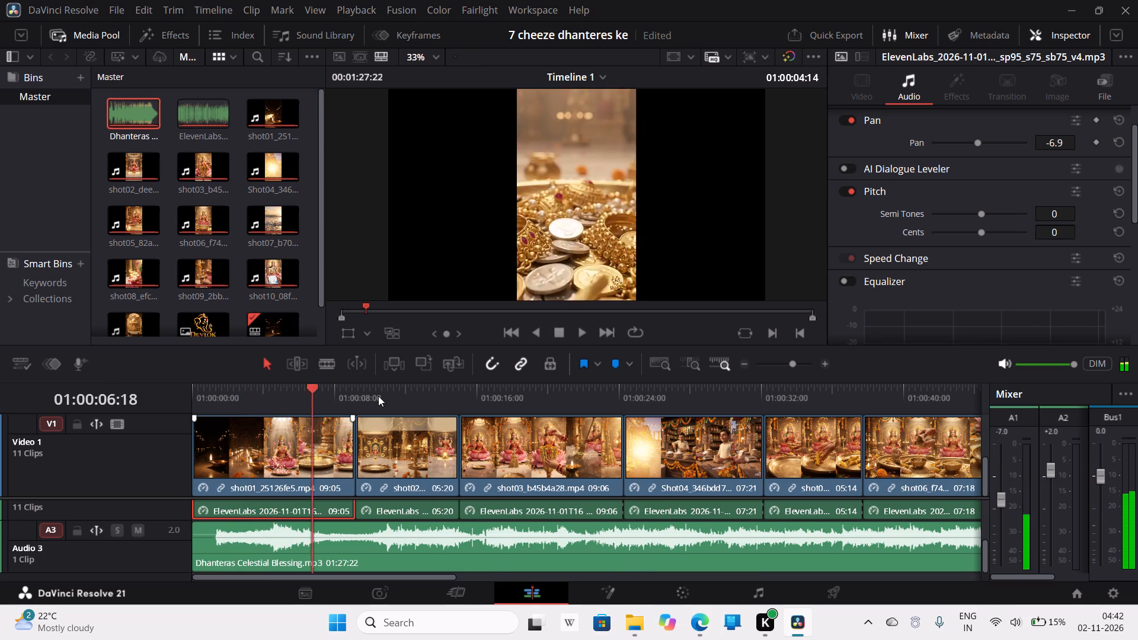
drag(378, 396, 433, 396)
click(581, 337)
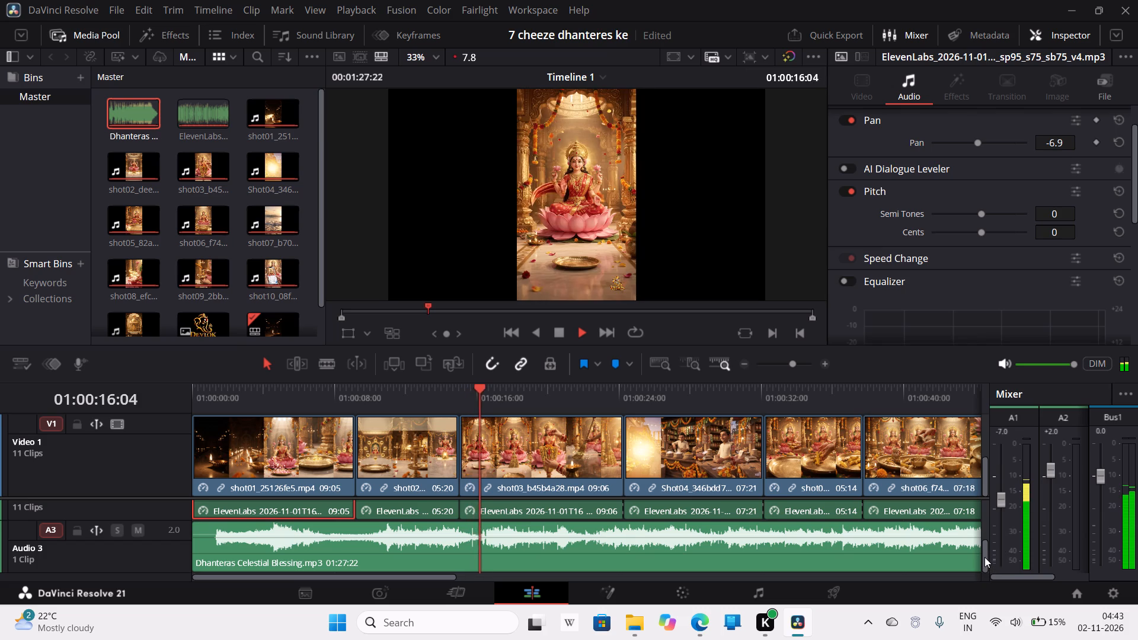
drag(984, 557, 981, 508)
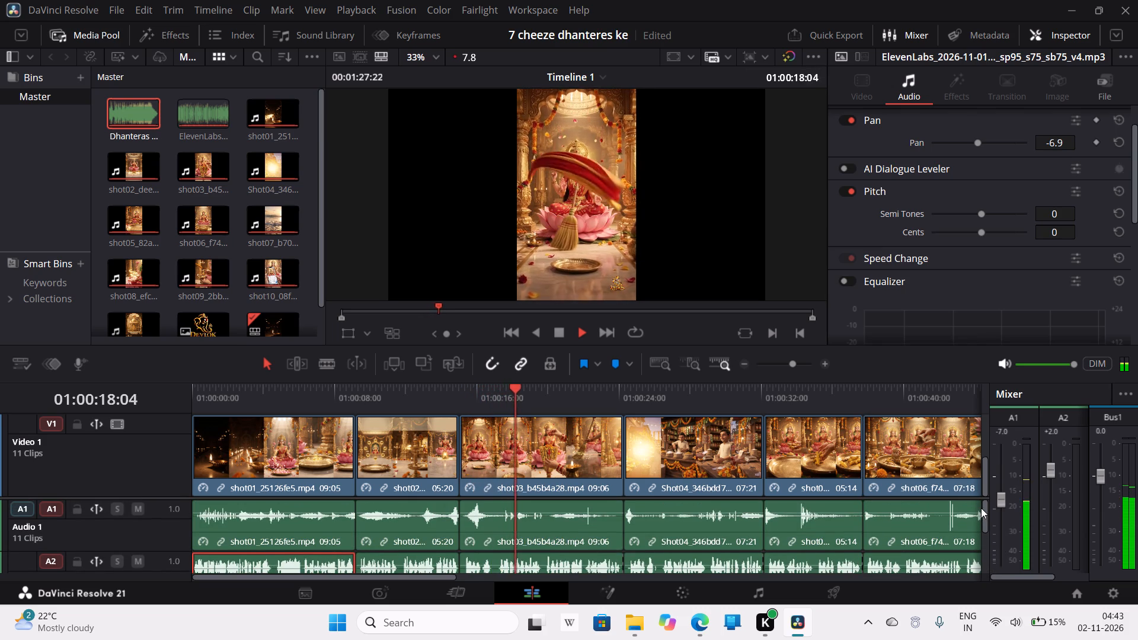
drag(981, 508, 983, 530)
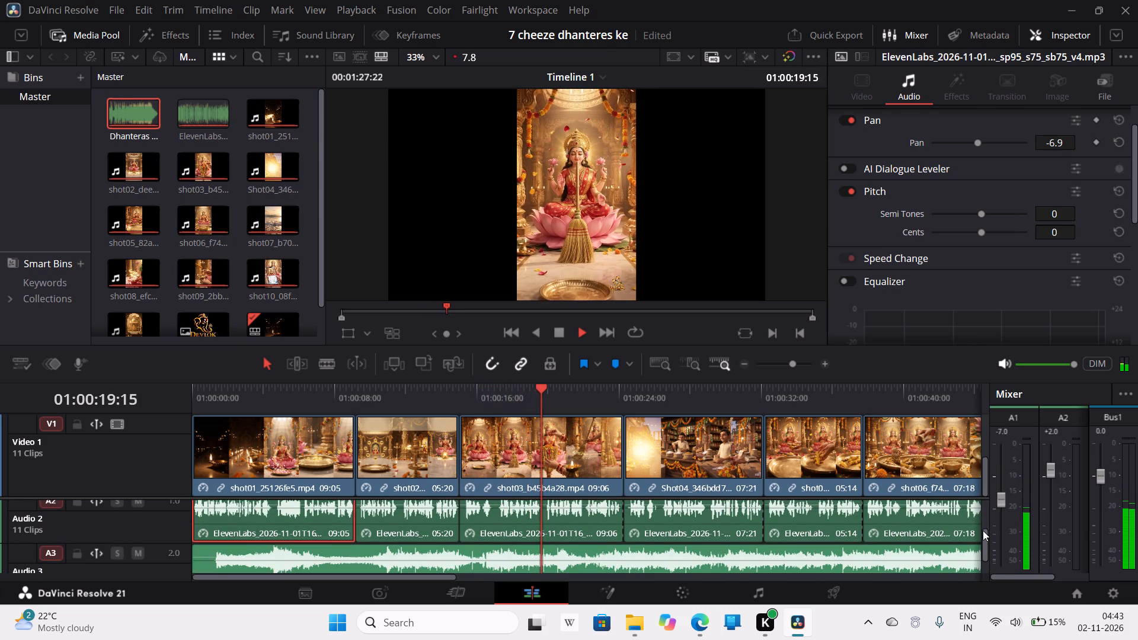
drag(983, 530, 983, 521)
click(557, 334)
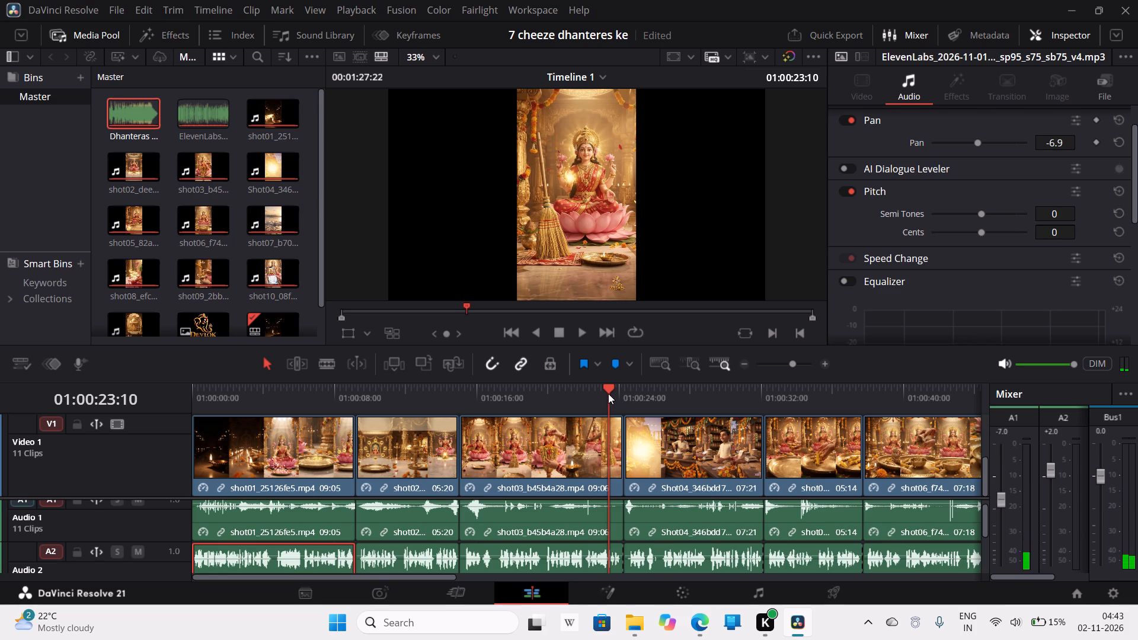
Return the playhead to the timeline start, open the first Audio 2 voice-over clip in the viewer and listen to it alone.
drag(608, 393, 312, 433)
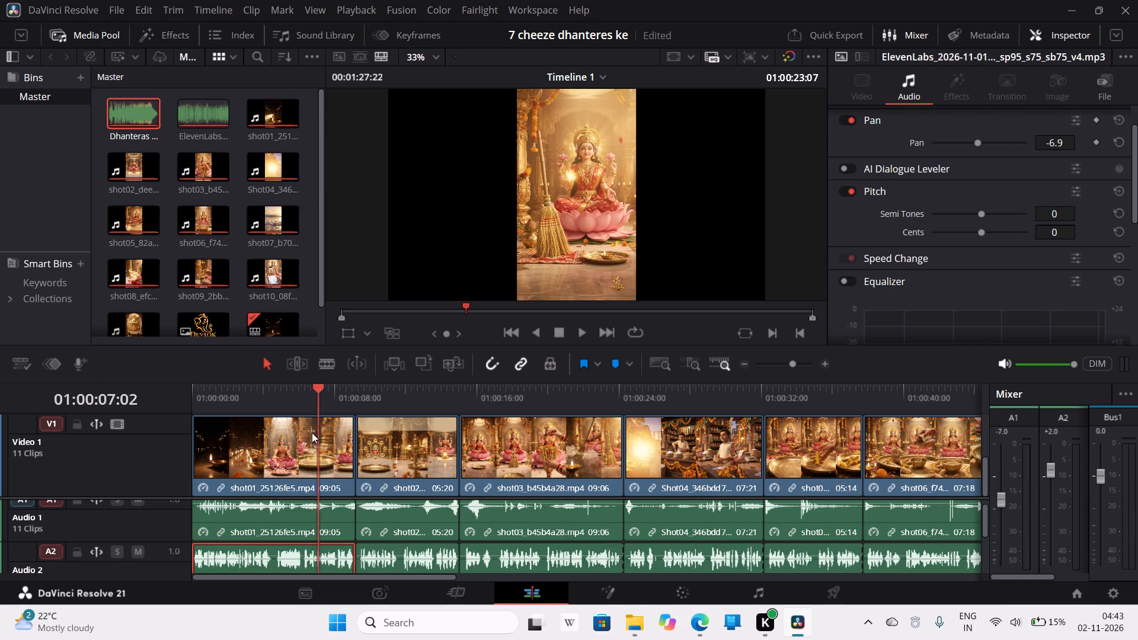
drag(312, 433, 180, 456)
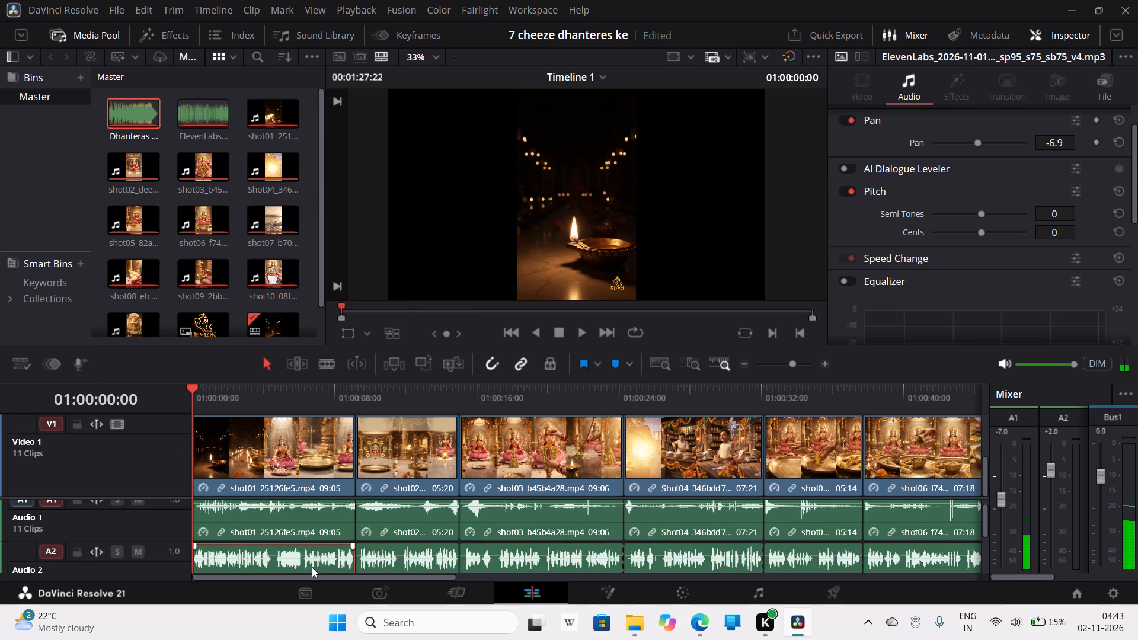
triple_click(312, 567)
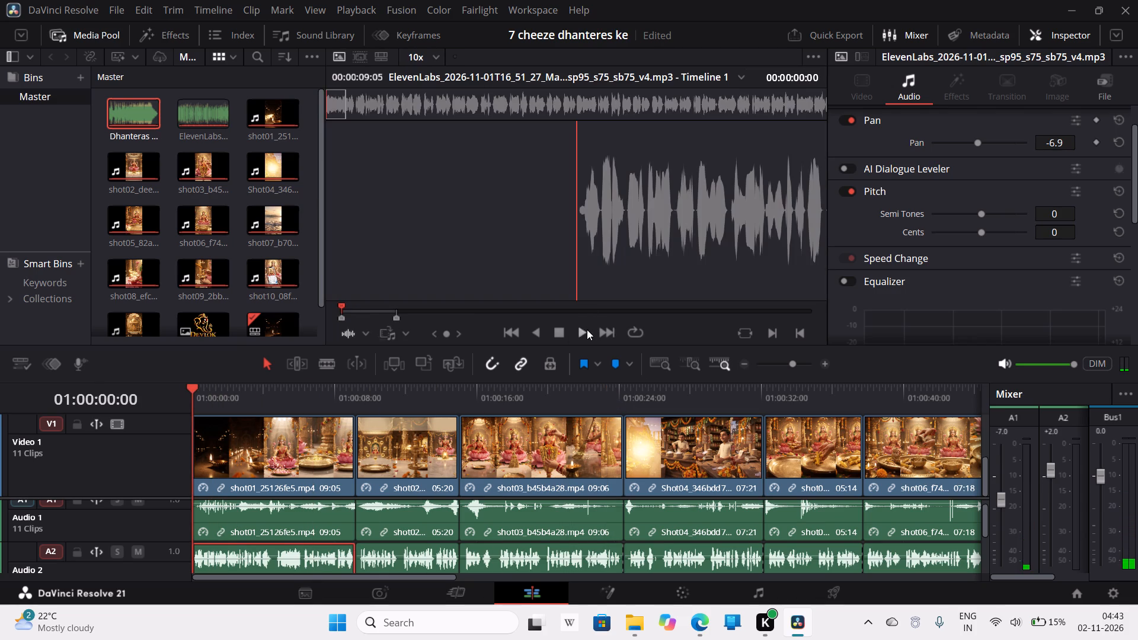
click(585, 329)
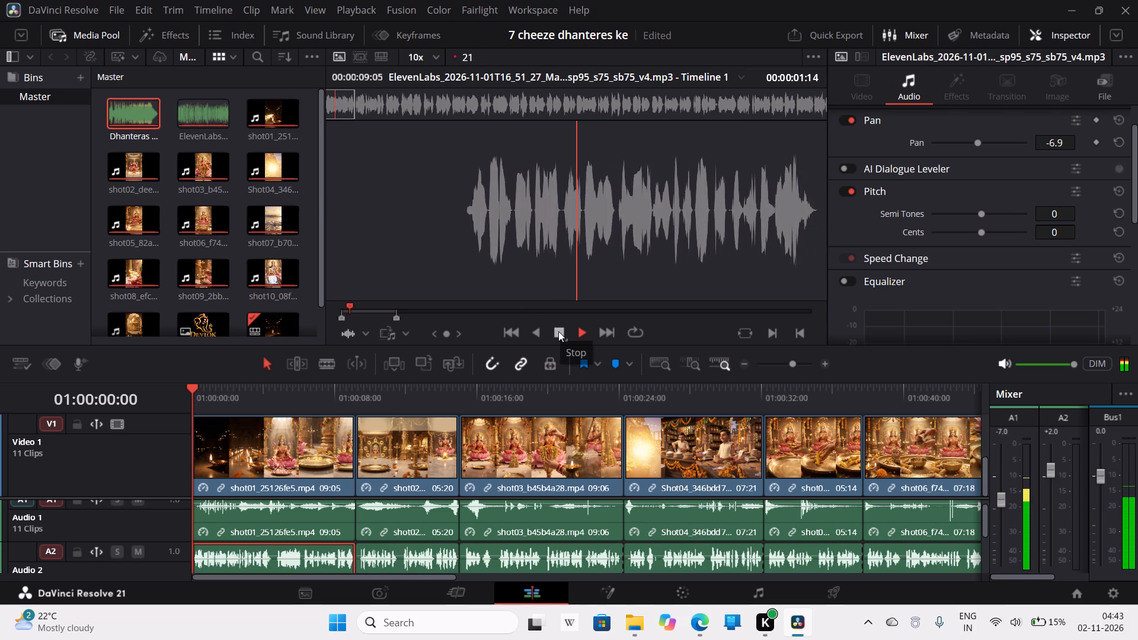
click(558, 331)
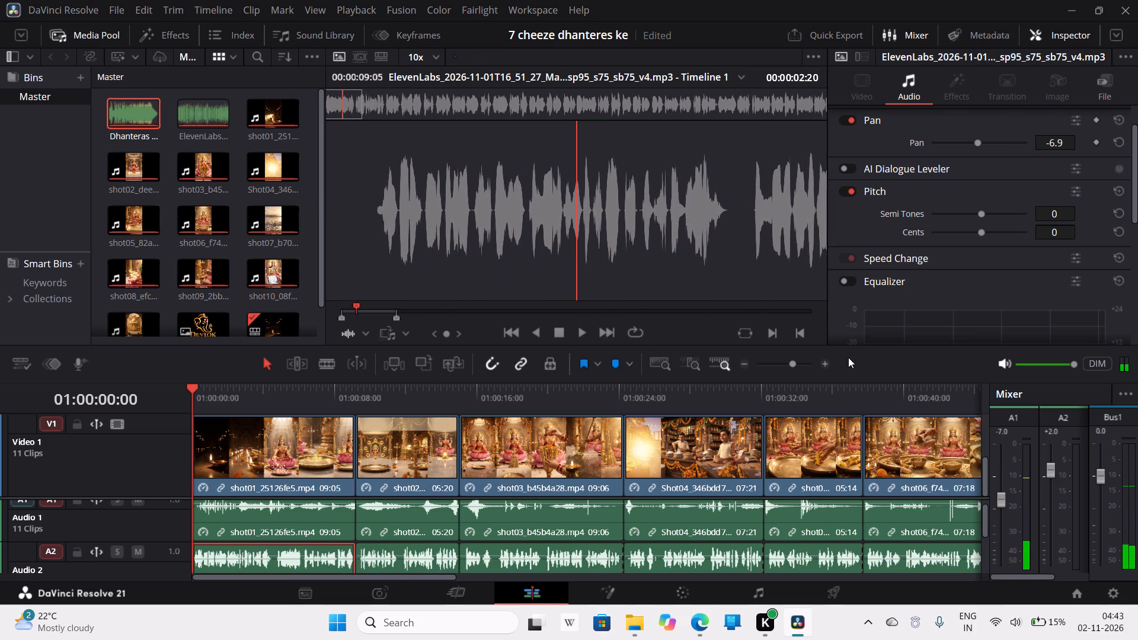
click(877, 366)
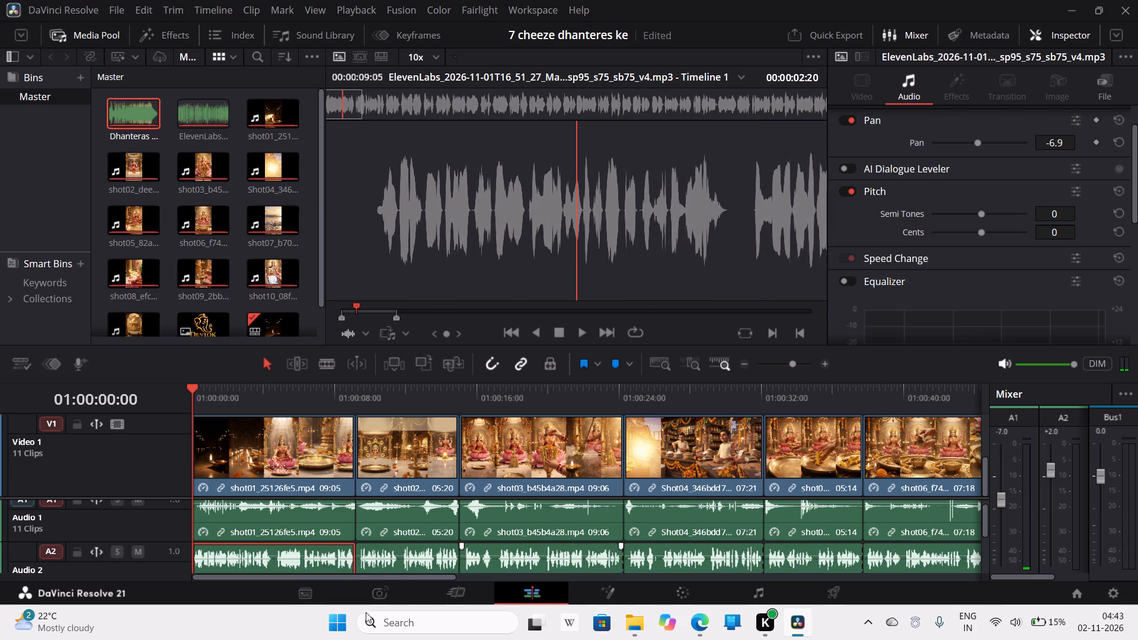
scroll(311, 532, up, 3)
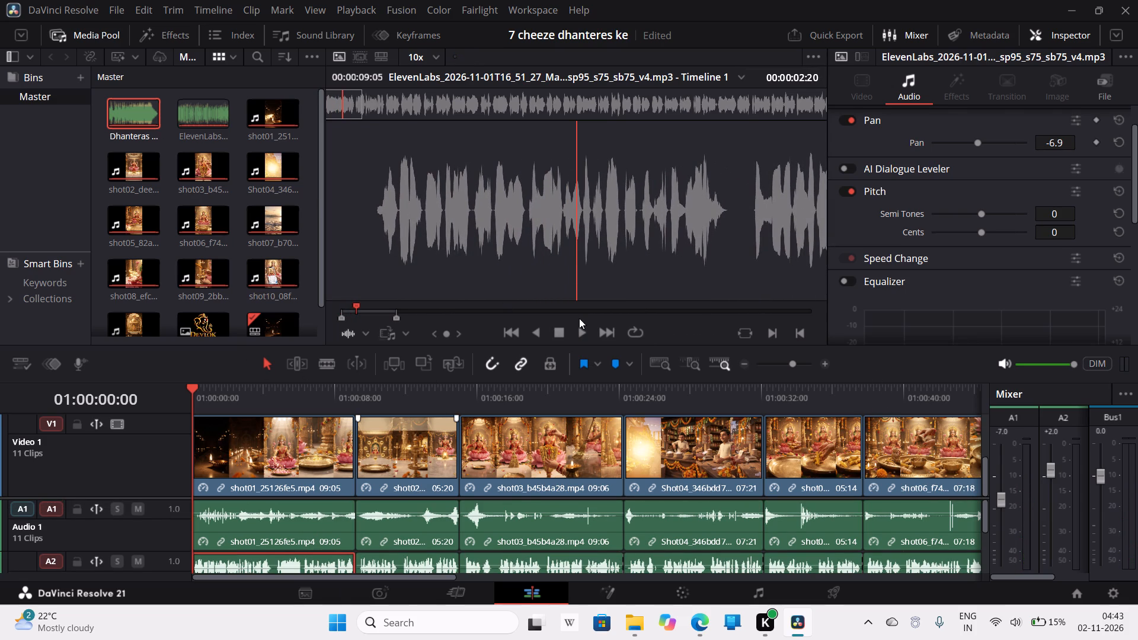
click(581, 328)
Open the shot01 clip from Video 1 in the viewer and play it on its own.
double_click(305, 465)
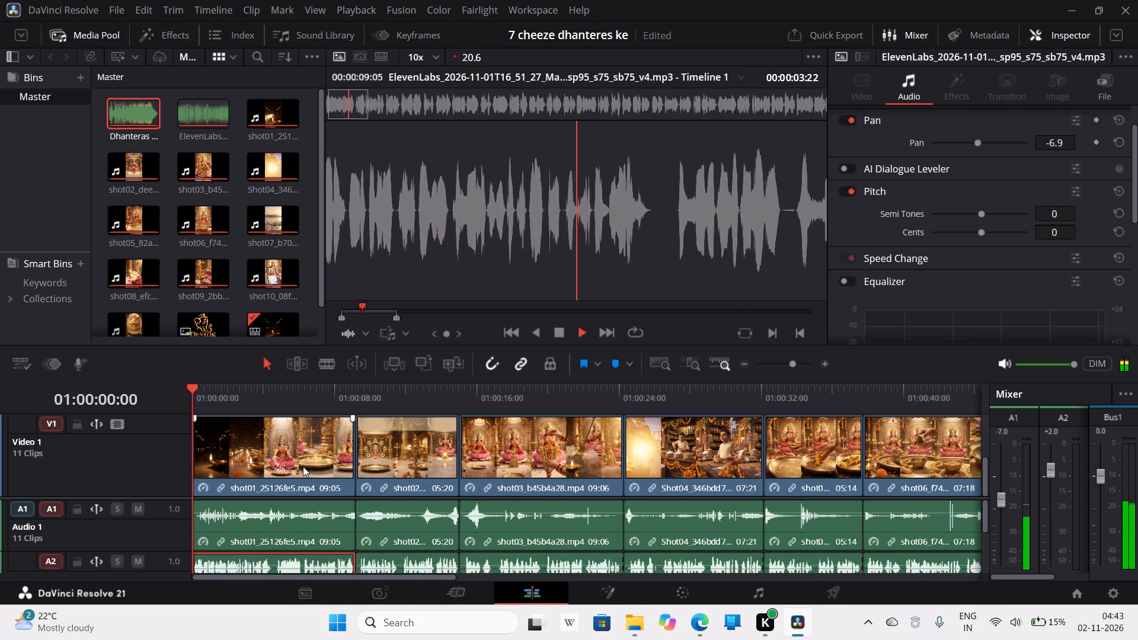
click(583, 336)
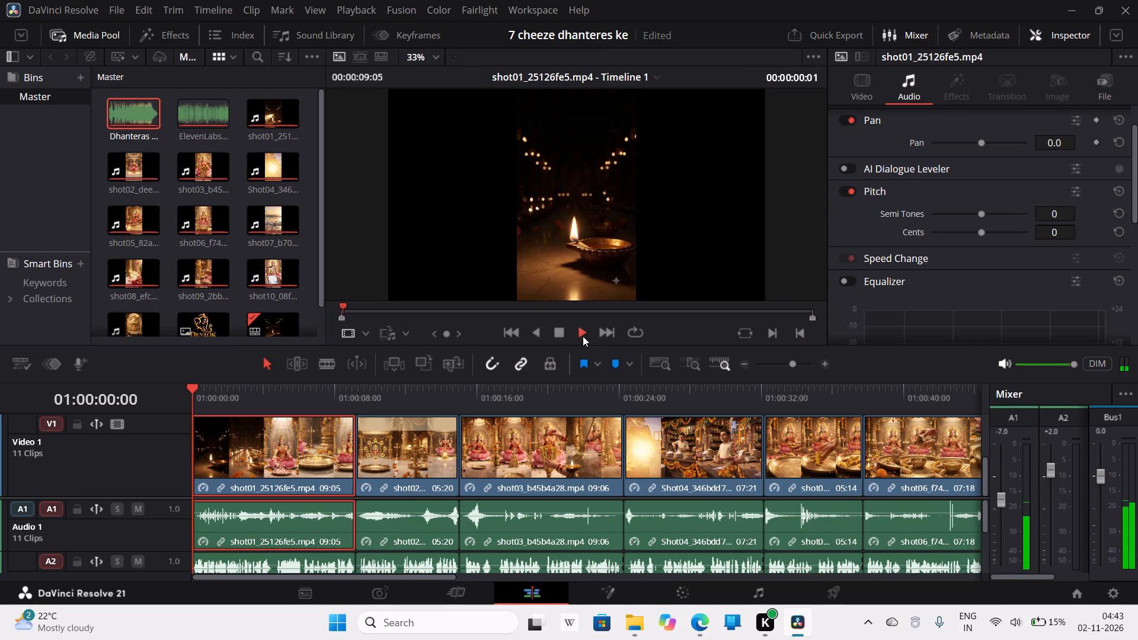
click(565, 336)
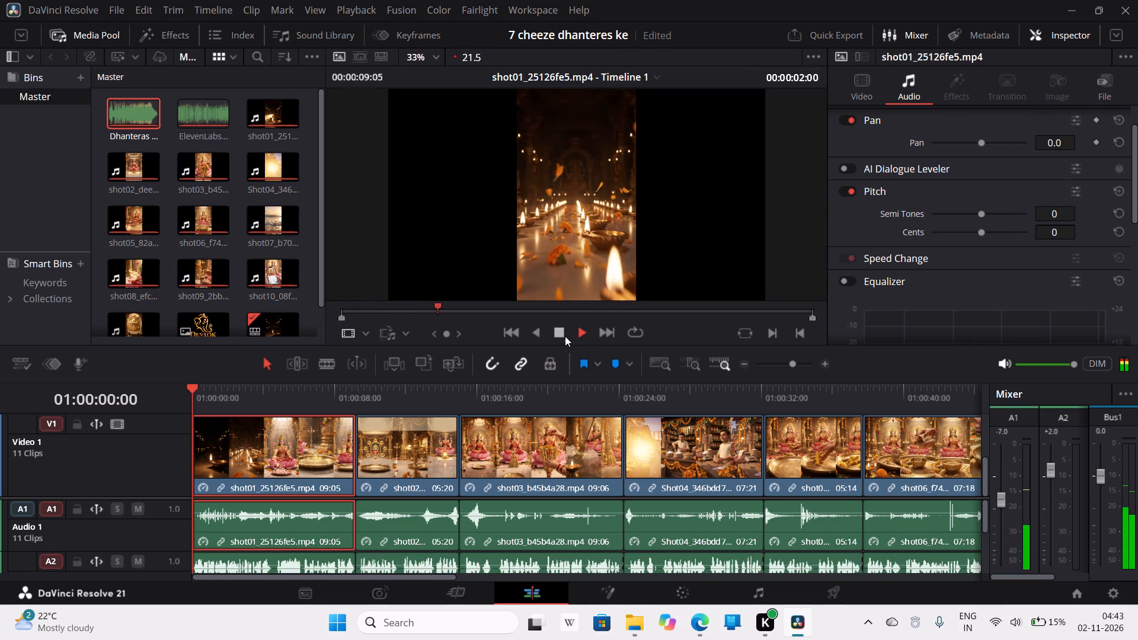
Return to the timeline view and play the full mix from near the start.
drag(187, 395, 203, 402)
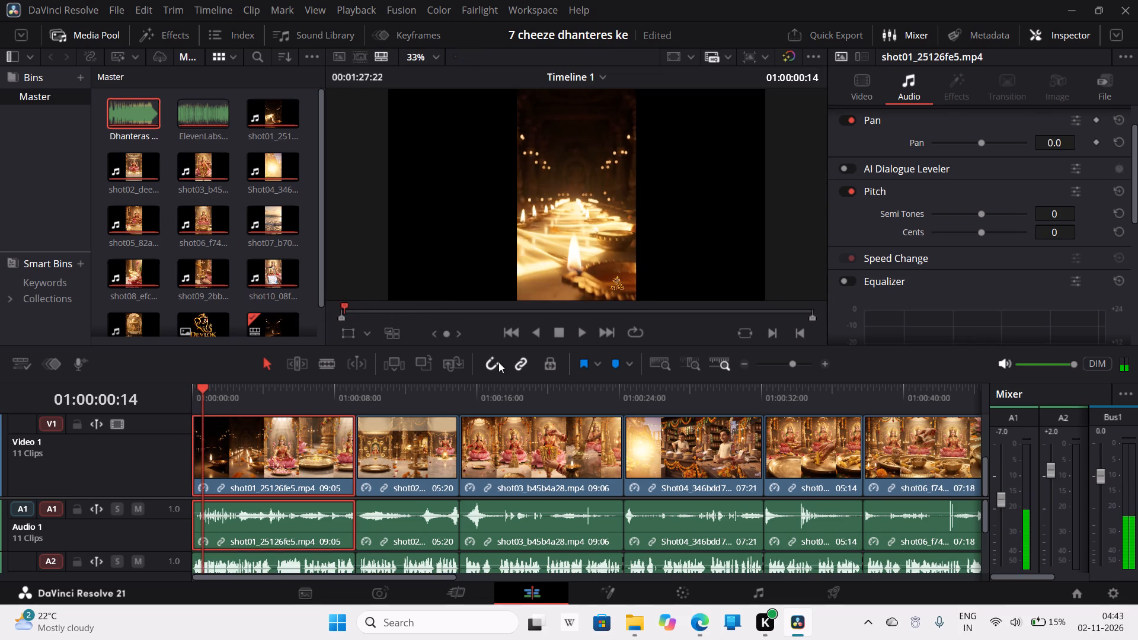
click(583, 335)
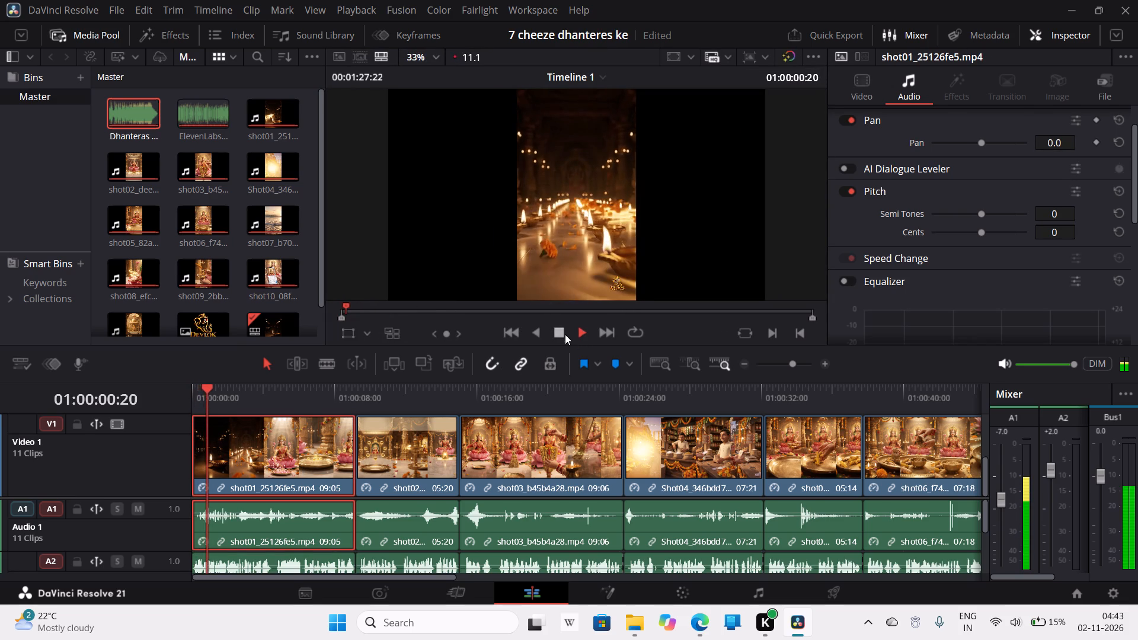
click(556, 333)
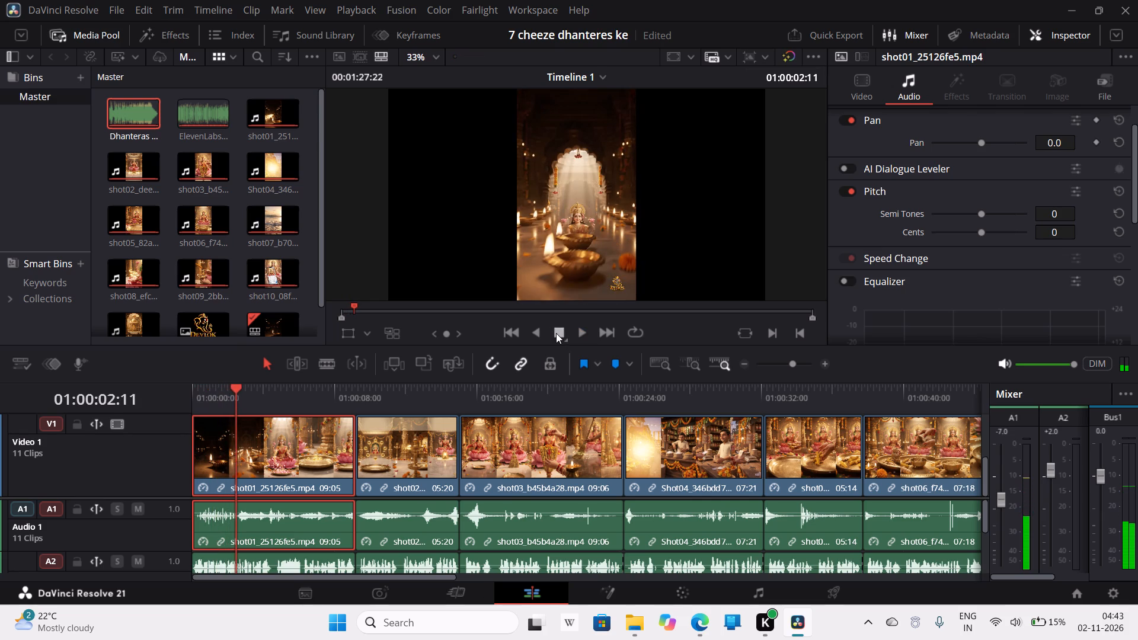